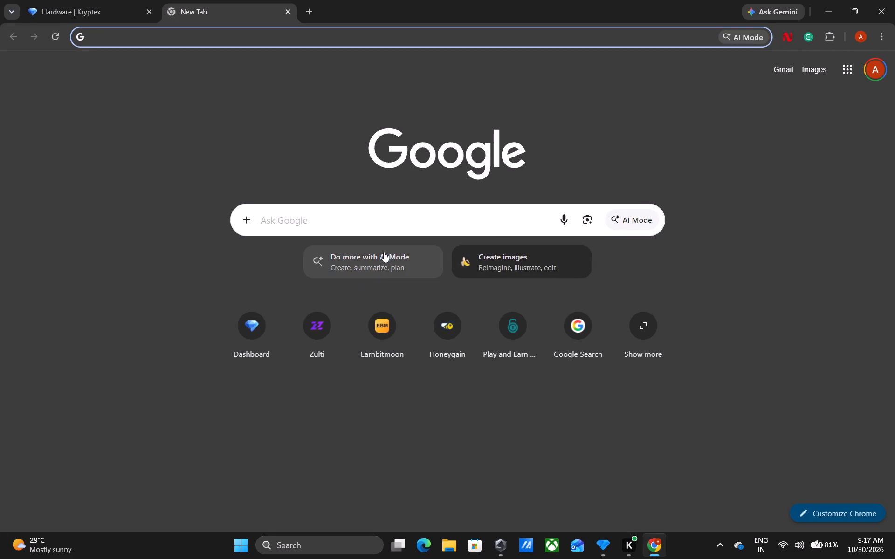
Search Google for canva and open the Canva Creators result.
click(382, 225)
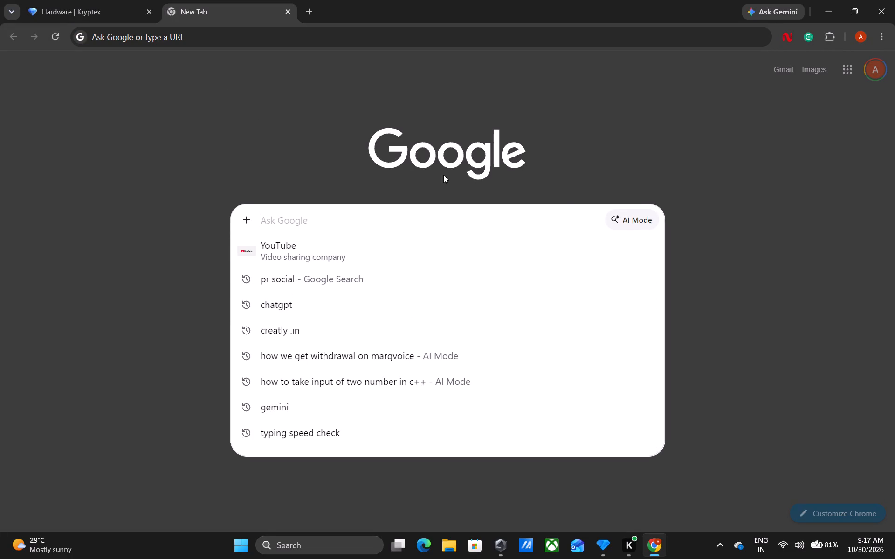
text(ca)
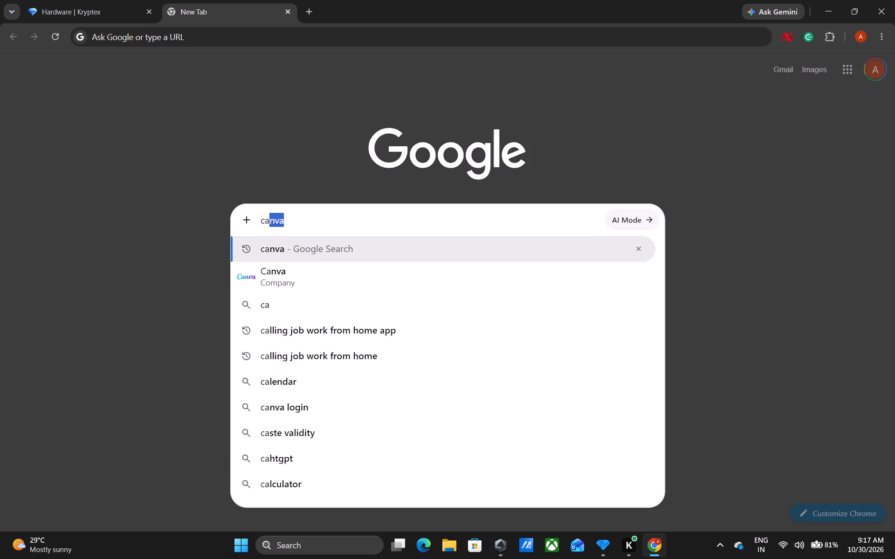
click(451, 156)
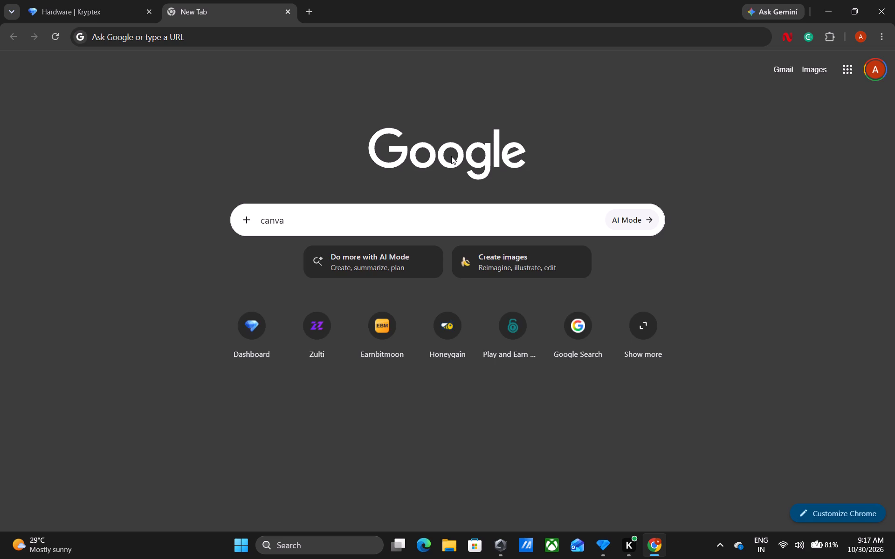
key(Return)
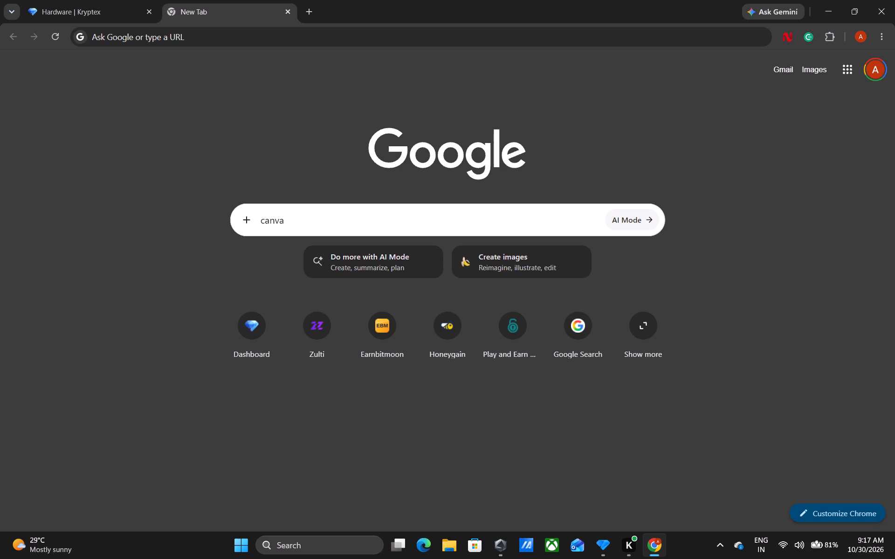
click(393, 217)
key(Return)
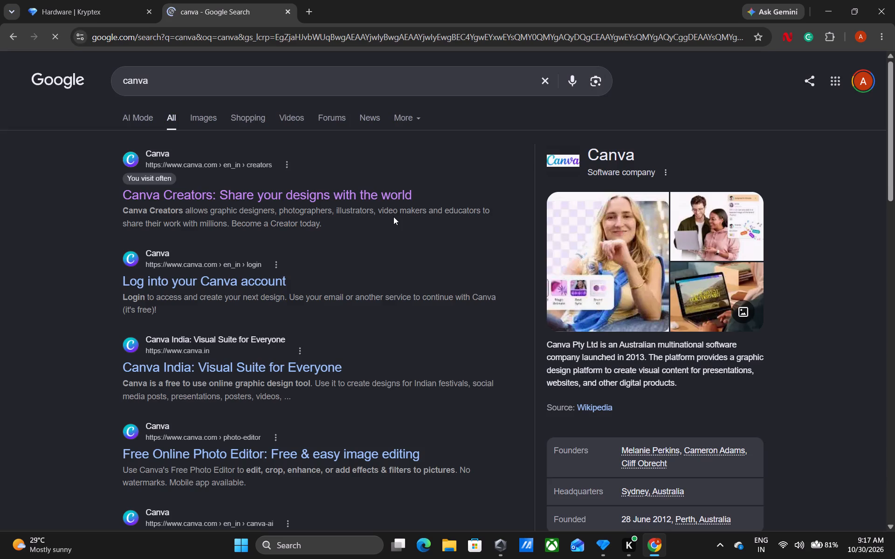
click(266, 196)
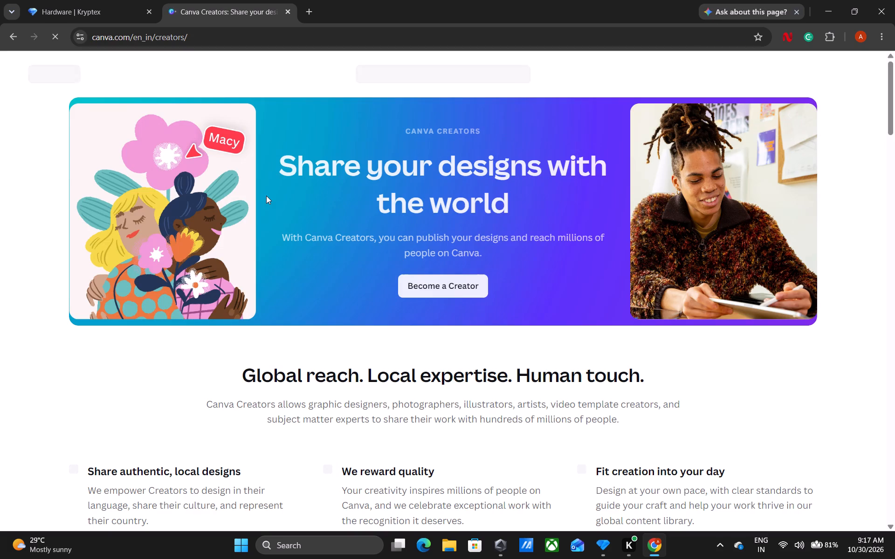
click(266, 196)
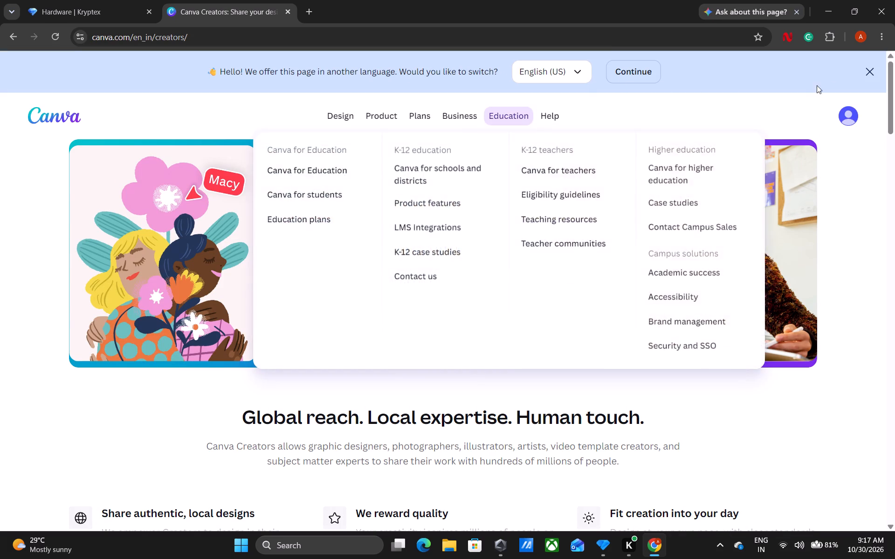
Go to the signed-in account's Canva home page and dismiss the Canva Pro trial offer.
click(844, 112)
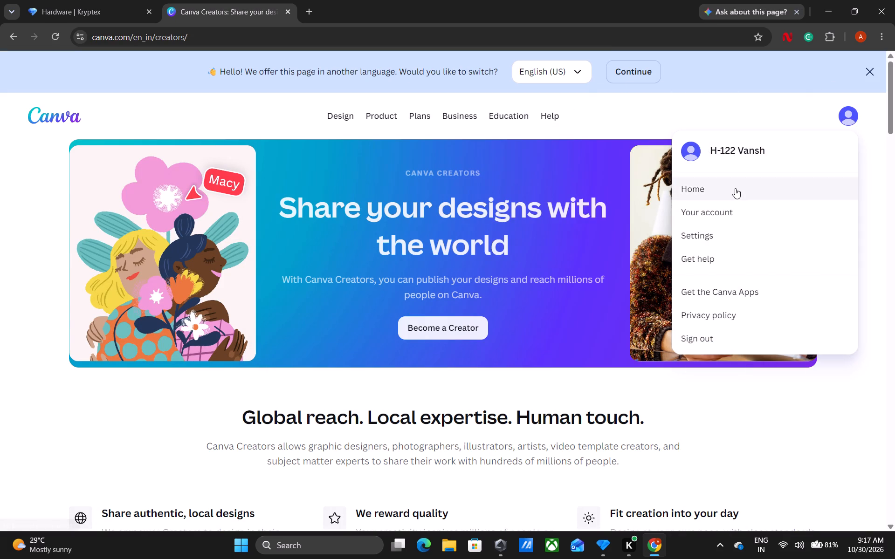
click(735, 188)
click(735, 188)
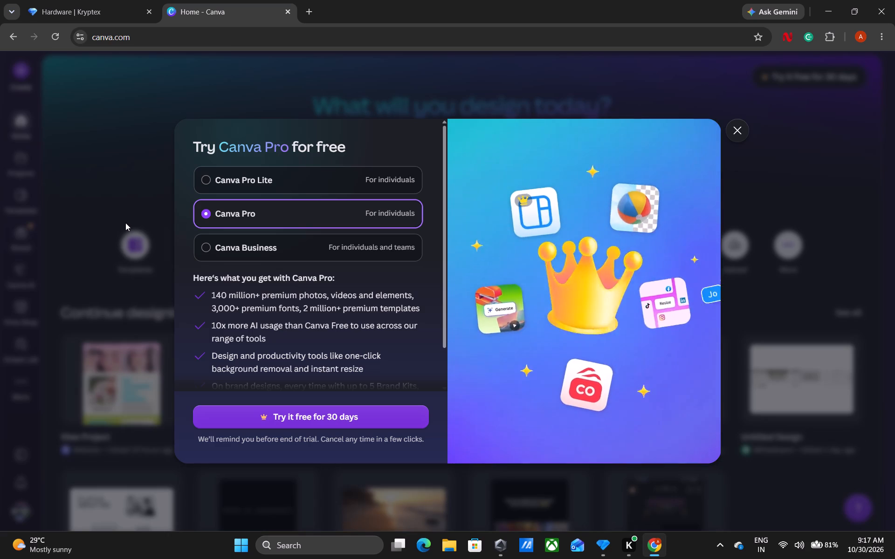
click(731, 129)
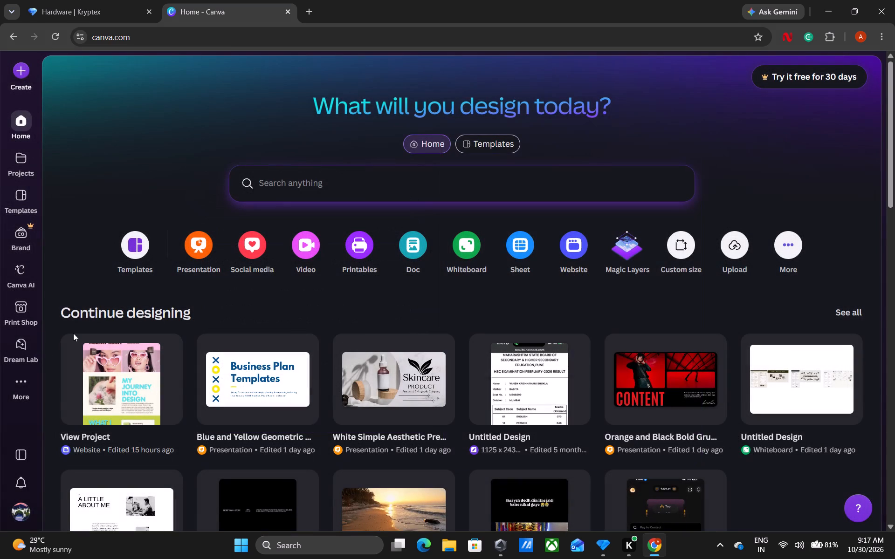
Open the recent Blue and Yellow Geometric Business Plan presentation for editing.
click(266, 393)
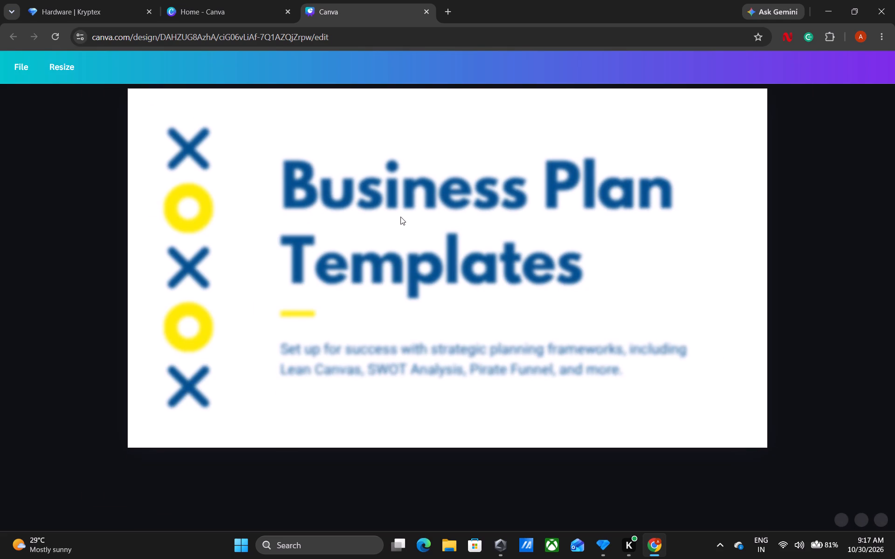
scroll(400, 217, down, 1)
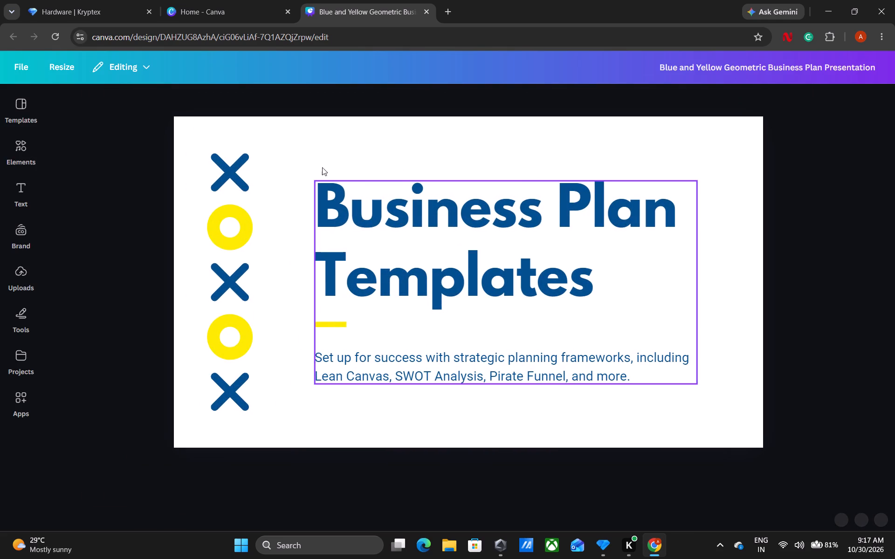
click(133, 64)
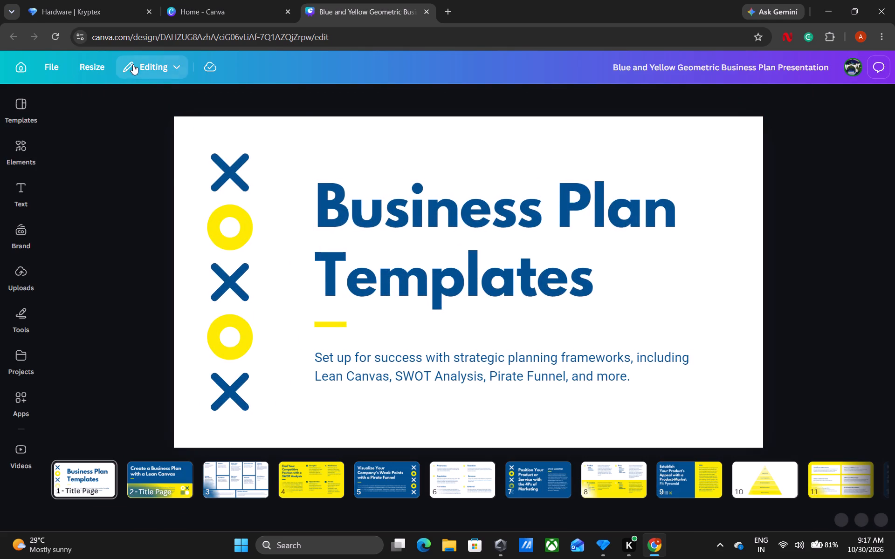
Animate the "Business Plan Templates" title group on page 1, trying Rise and settling on Pan.
click(334, 294)
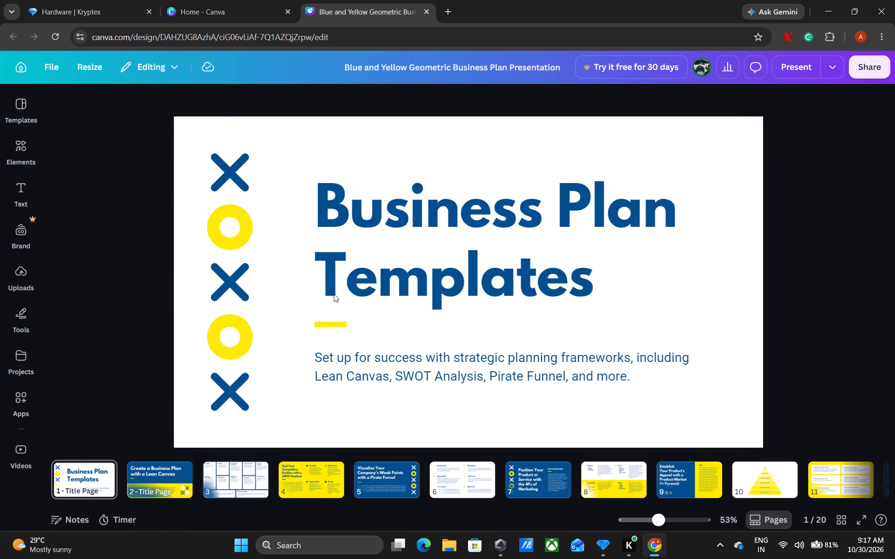
click(334, 294)
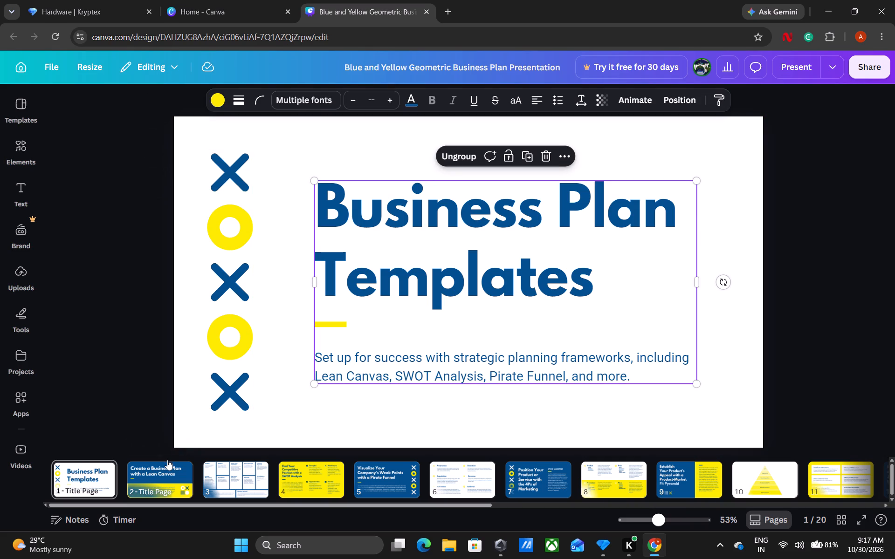
click(167, 460)
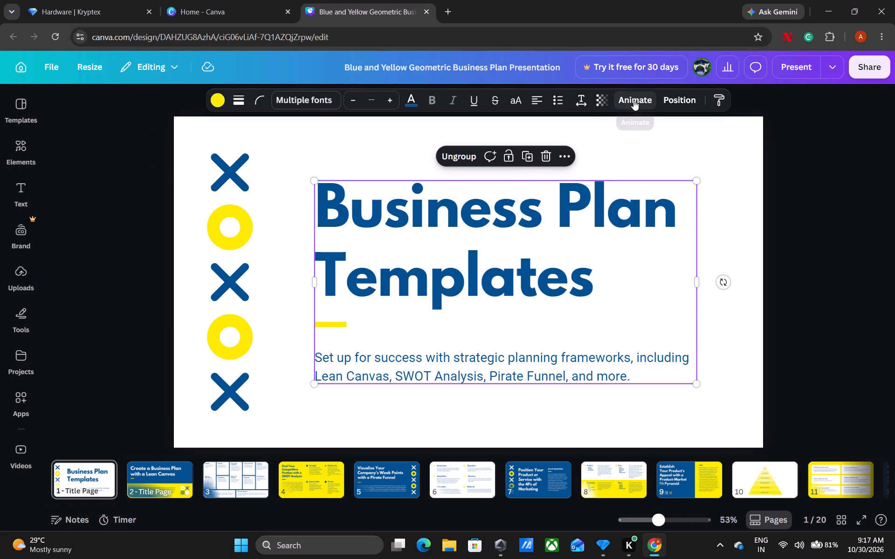
click(633, 100)
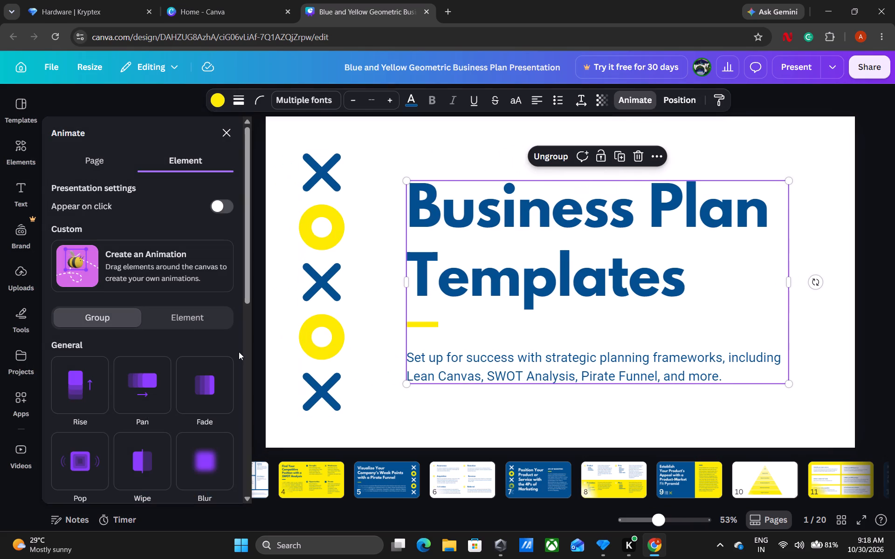
click(89, 387)
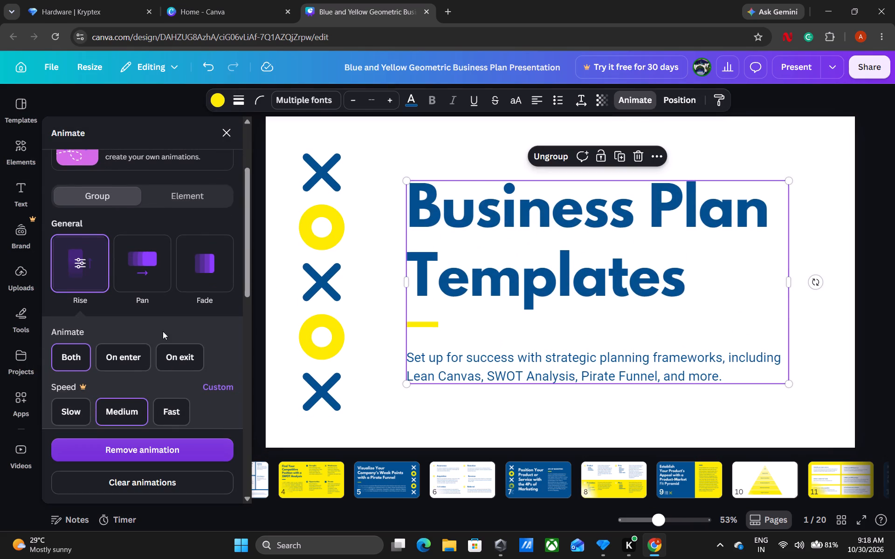
click(154, 285)
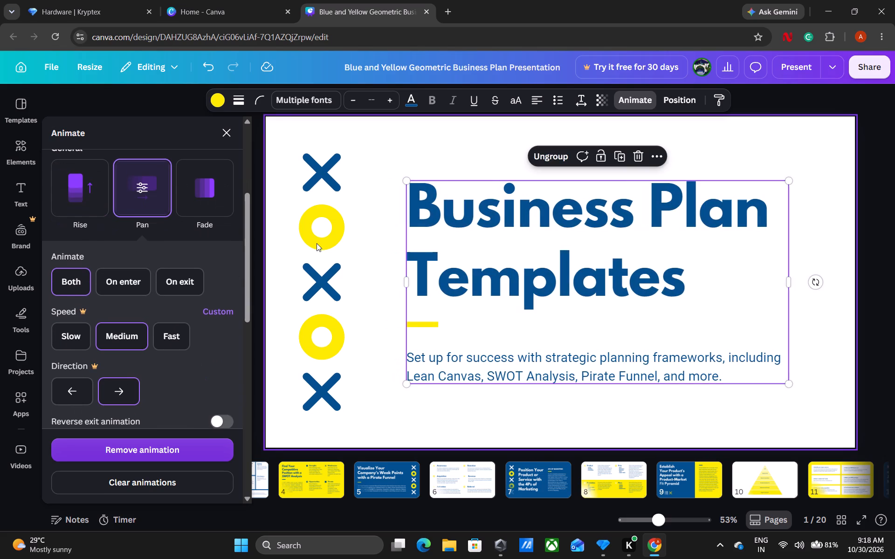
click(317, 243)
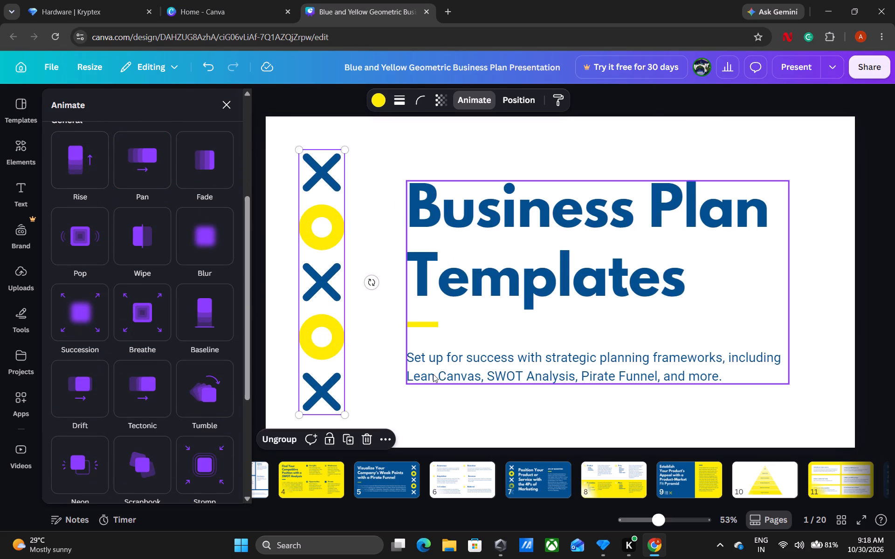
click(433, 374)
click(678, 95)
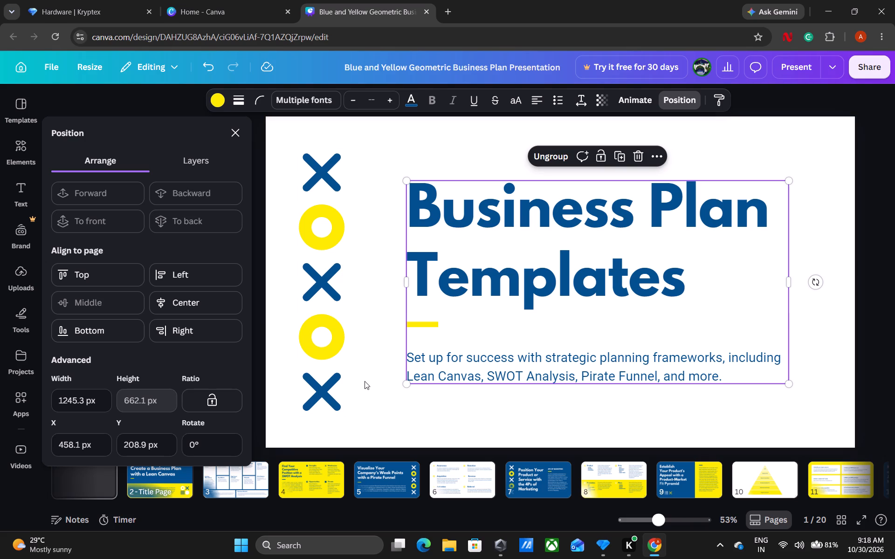
On page 2, recolour the heading "Create a Business Plan with a Lean Canvas" light lime green, after trying pink, green and orange.
click(170, 480)
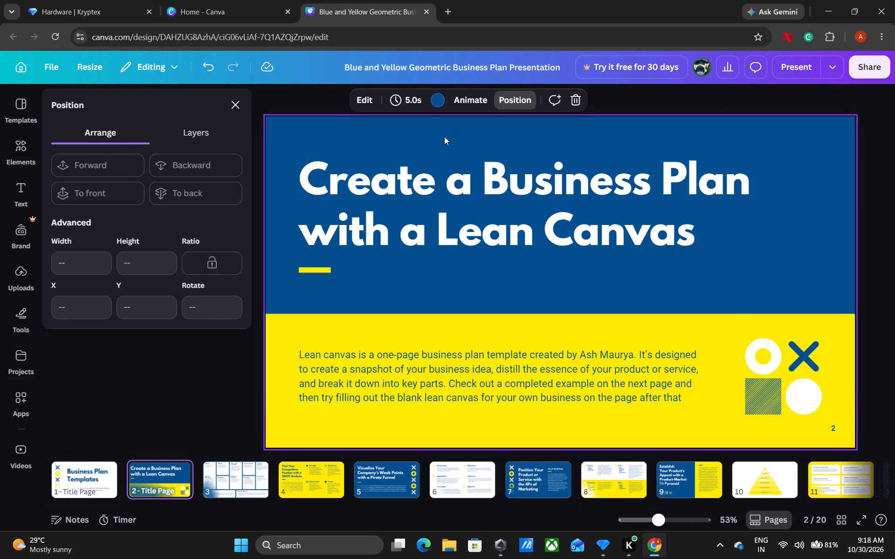
click(401, 179)
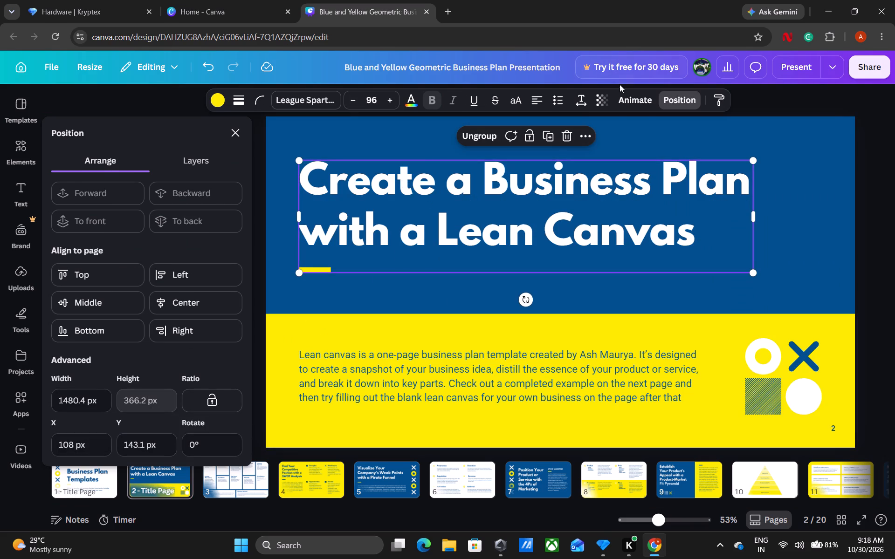
click(419, 98)
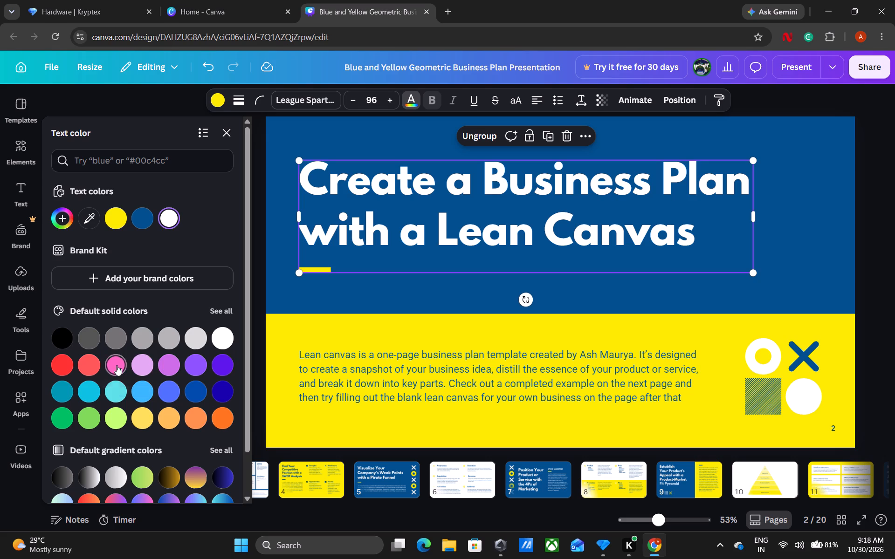
double_click(117, 365)
scroll(117, 365, down, 1)
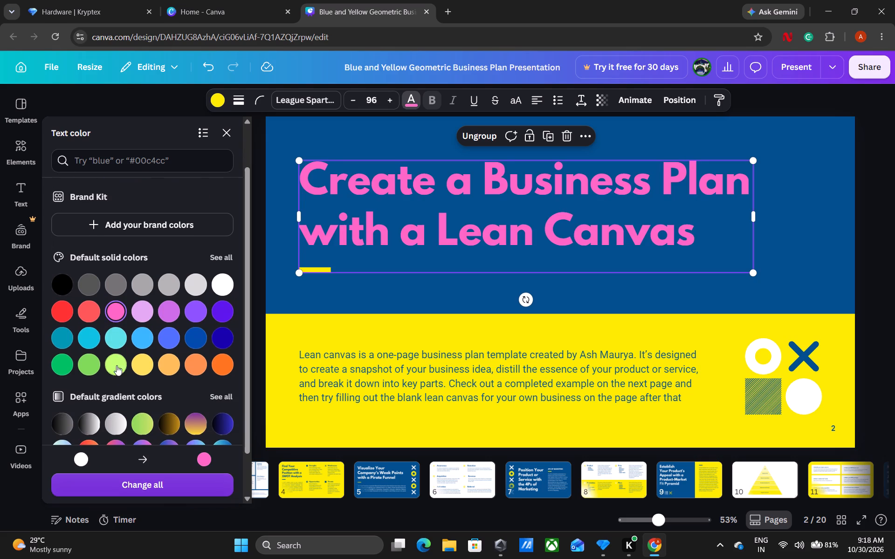
click(91, 367)
scroll(157, 375, down, 1)
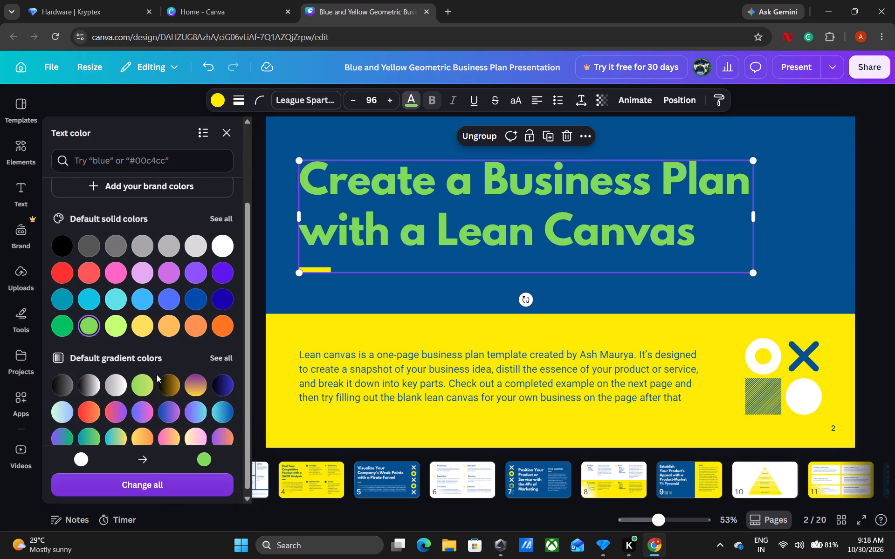
scroll(157, 375, down, 1)
click(218, 259)
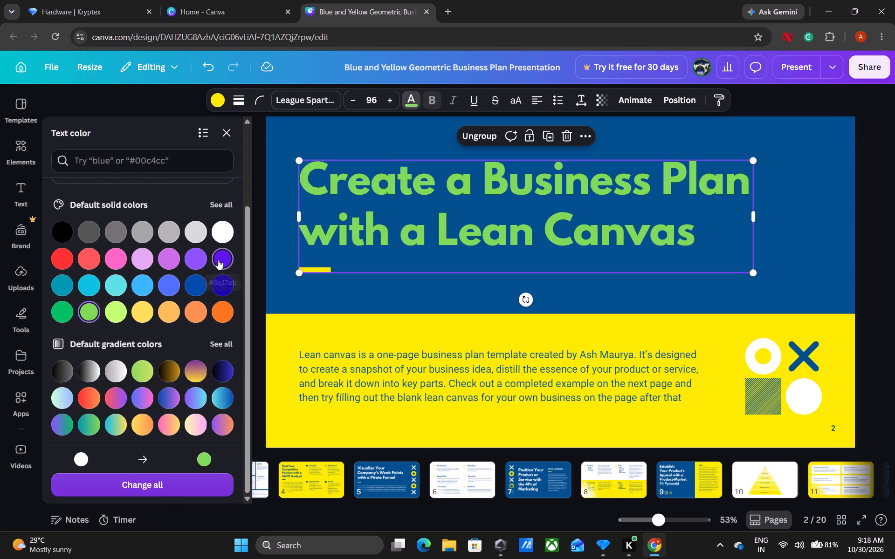
click(227, 308)
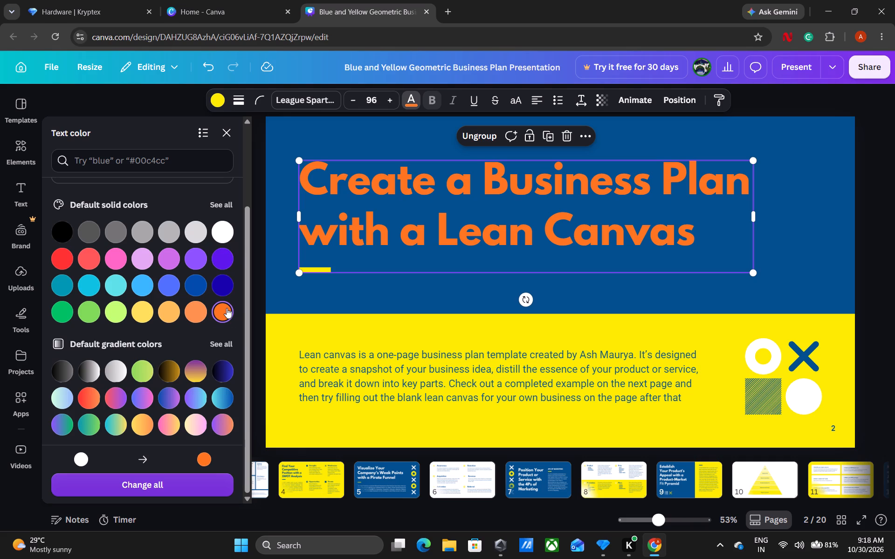
click(124, 313)
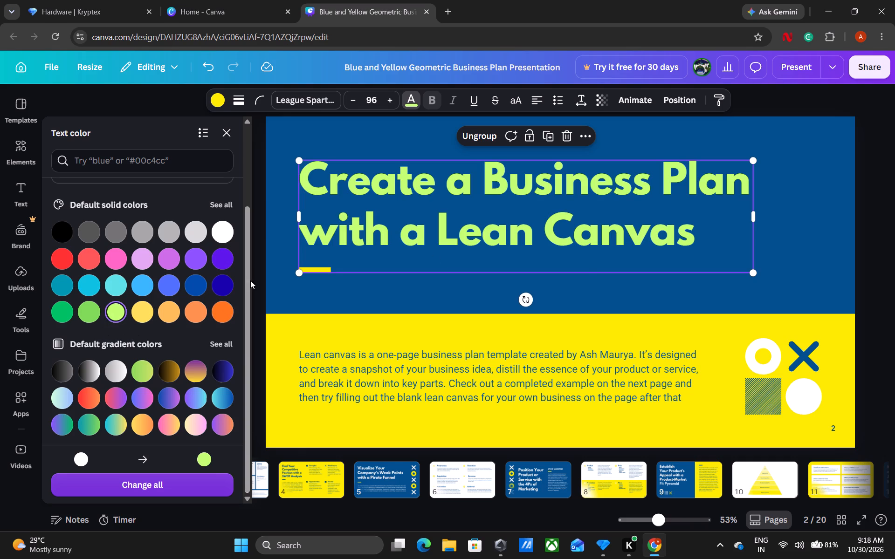
Animate the page 2 heading group, trying Pan and settling on Fade.
click(633, 100)
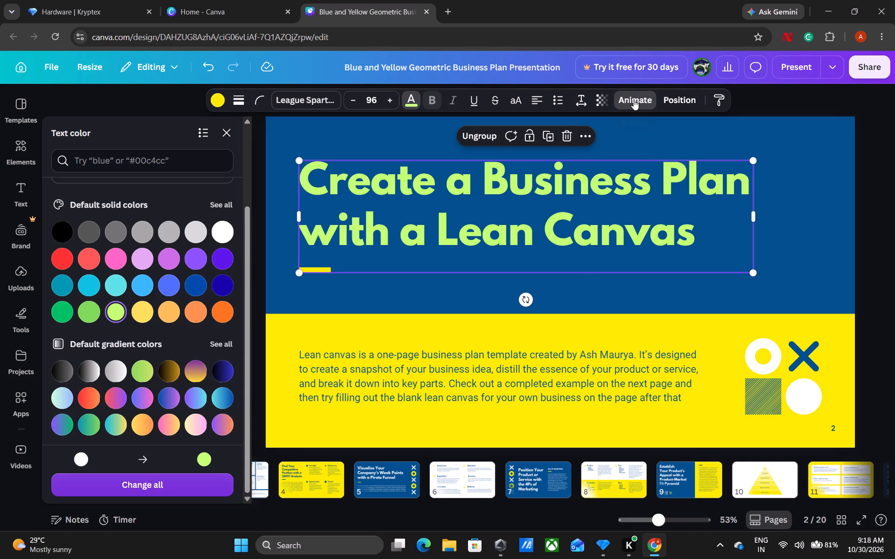
click(131, 389)
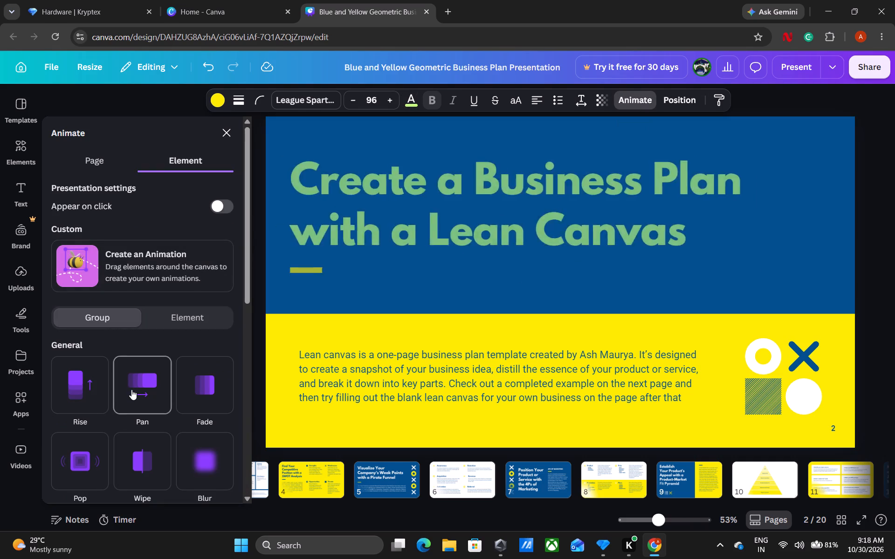
click(217, 273)
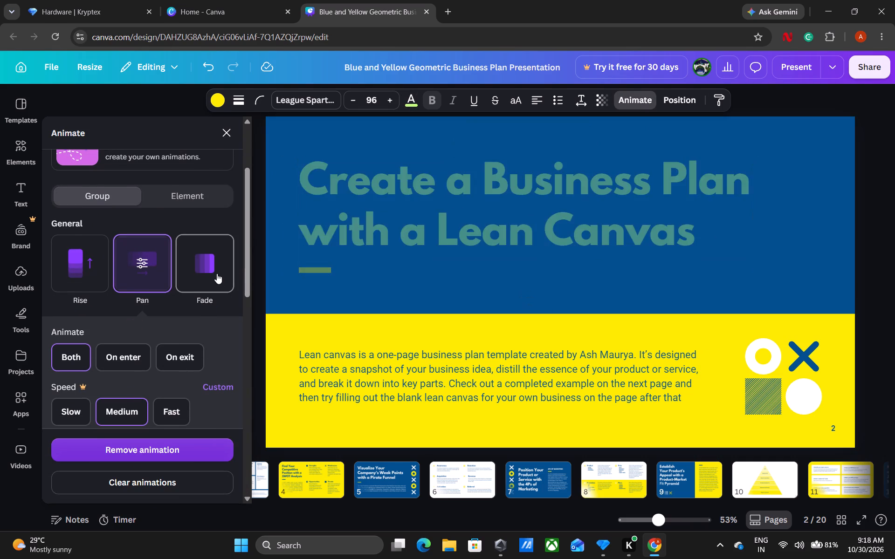
Apply the Fade animation to the group of decorative shapes beside the page 2 paragraph.
click(424, 394)
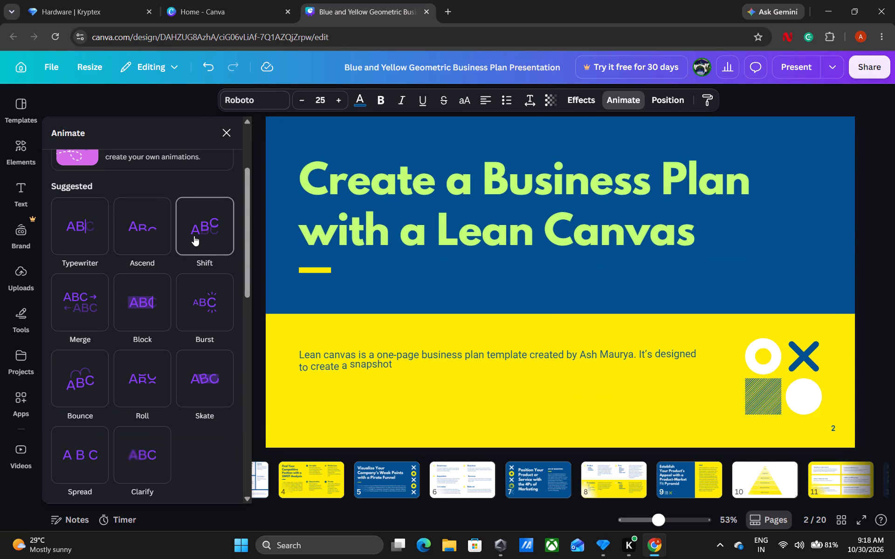
click(757, 385)
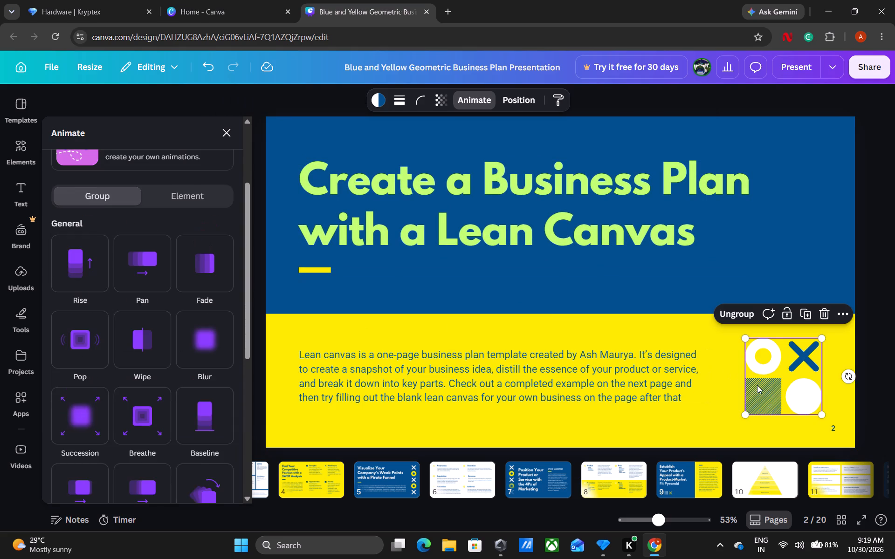
click(214, 238)
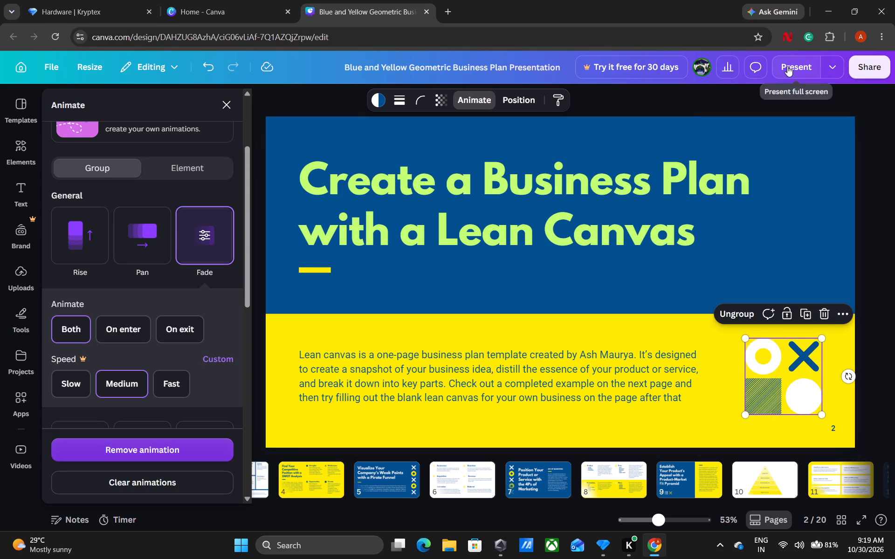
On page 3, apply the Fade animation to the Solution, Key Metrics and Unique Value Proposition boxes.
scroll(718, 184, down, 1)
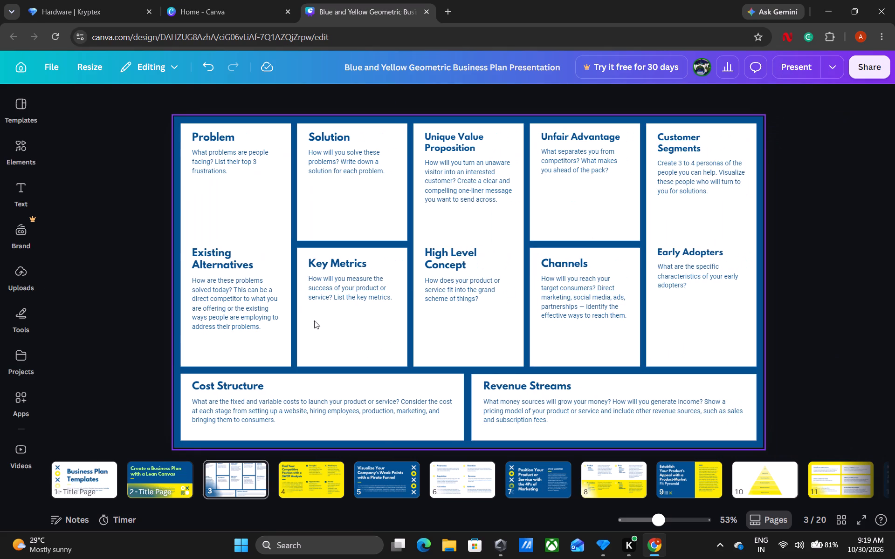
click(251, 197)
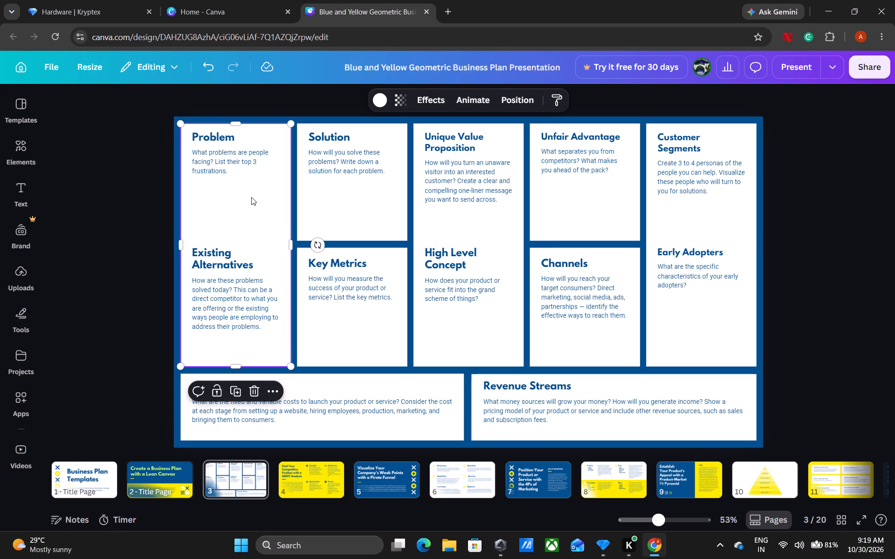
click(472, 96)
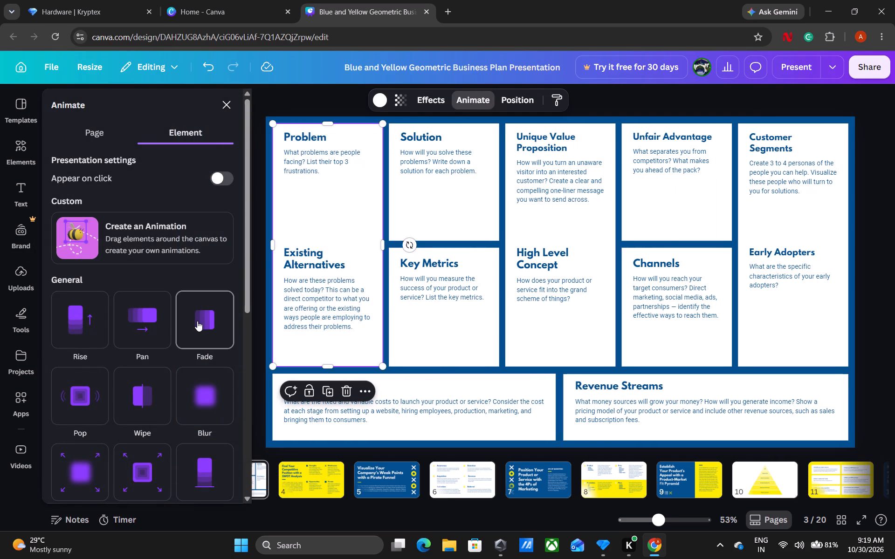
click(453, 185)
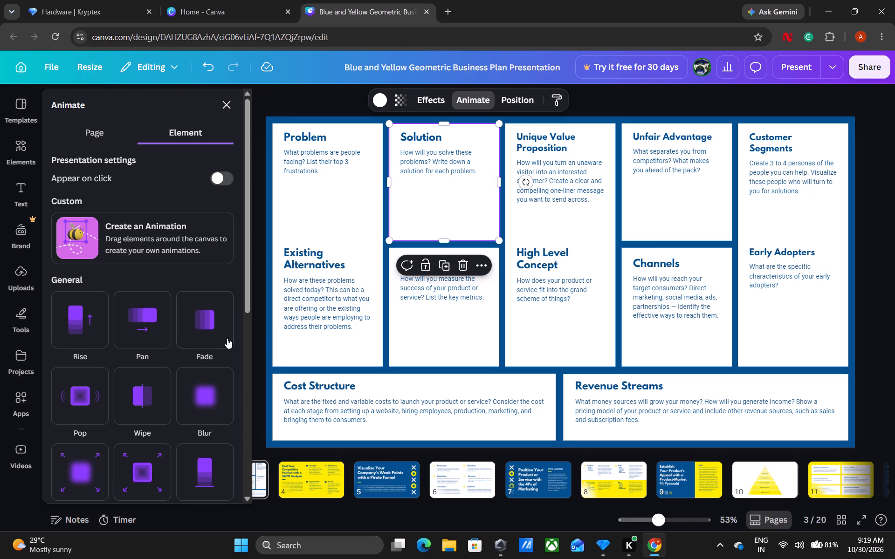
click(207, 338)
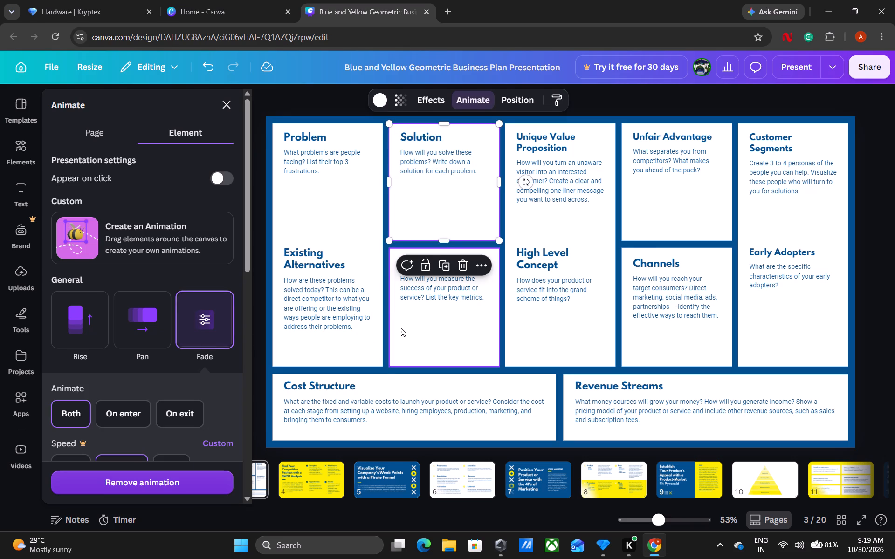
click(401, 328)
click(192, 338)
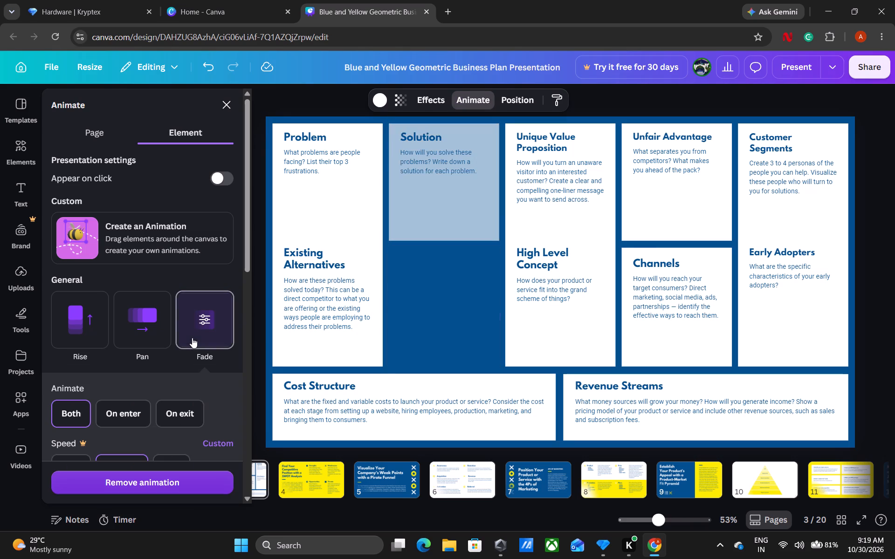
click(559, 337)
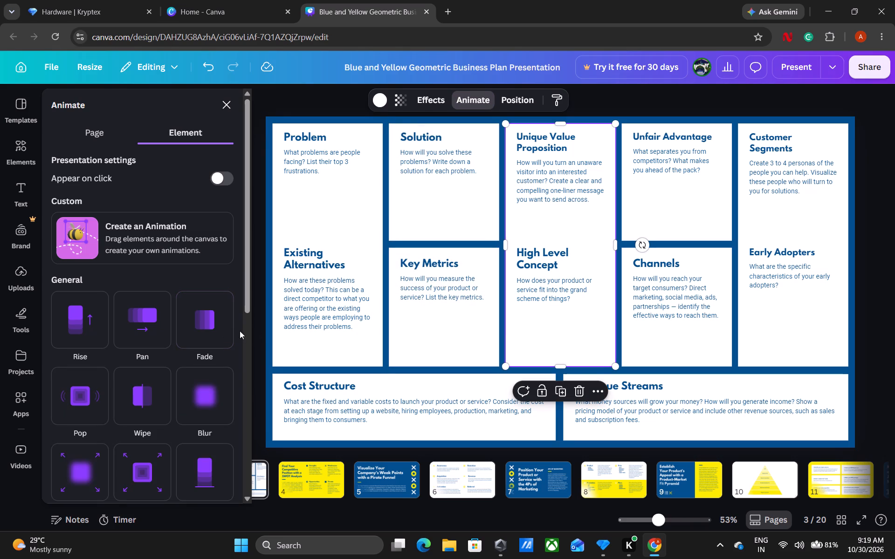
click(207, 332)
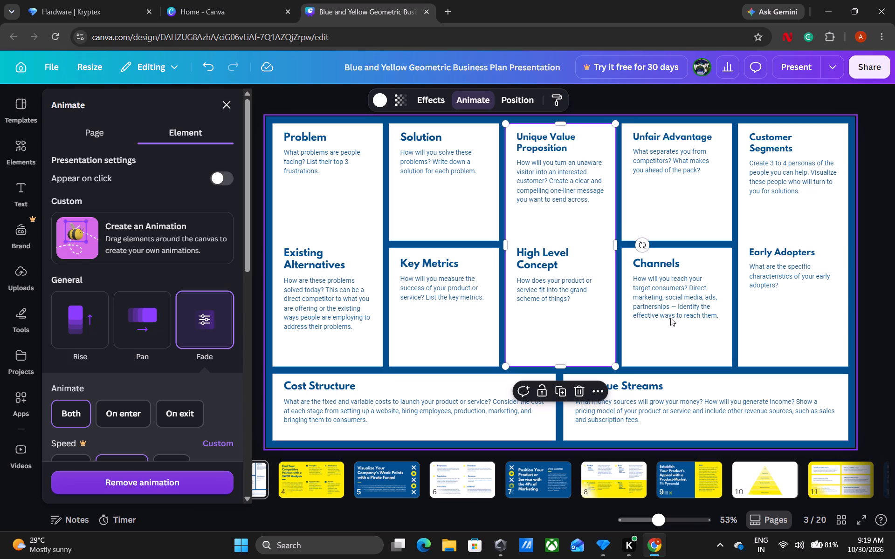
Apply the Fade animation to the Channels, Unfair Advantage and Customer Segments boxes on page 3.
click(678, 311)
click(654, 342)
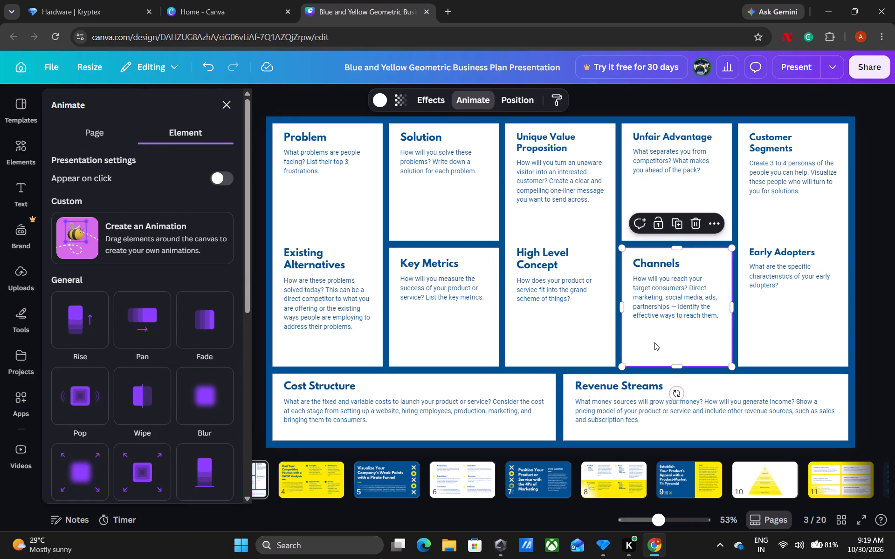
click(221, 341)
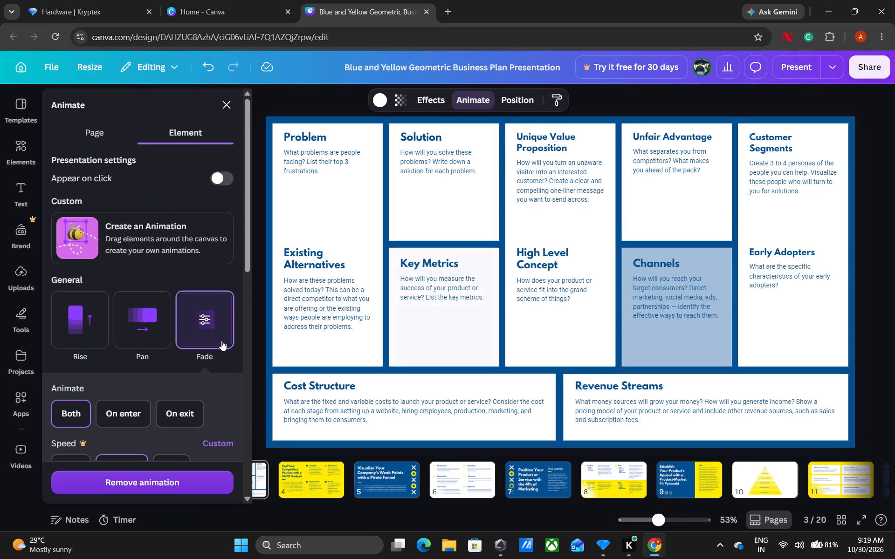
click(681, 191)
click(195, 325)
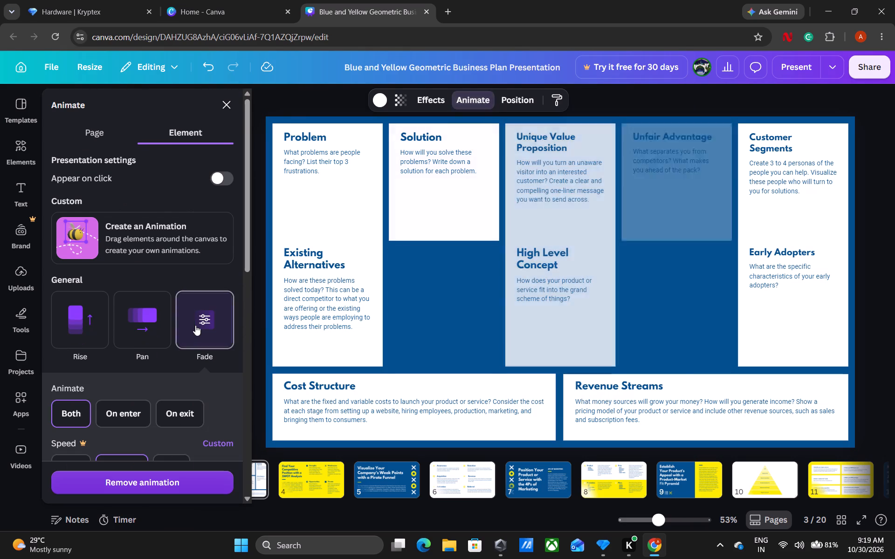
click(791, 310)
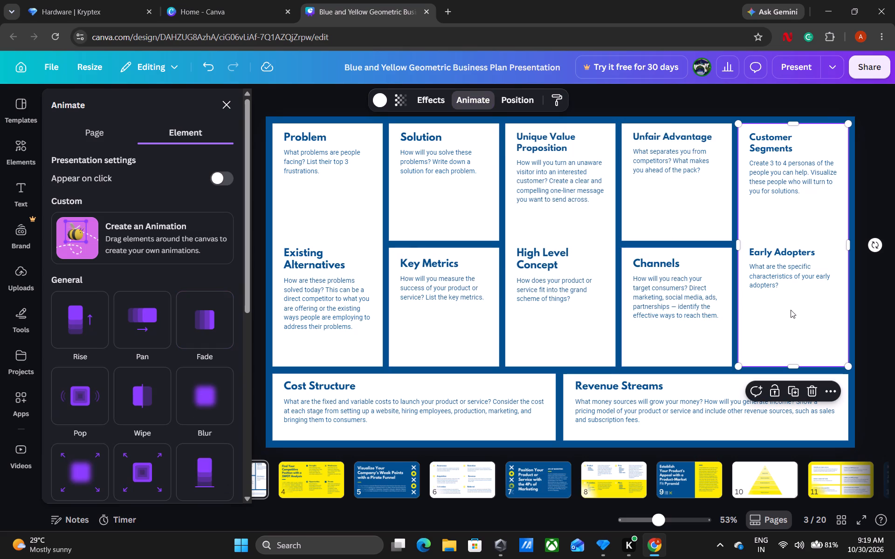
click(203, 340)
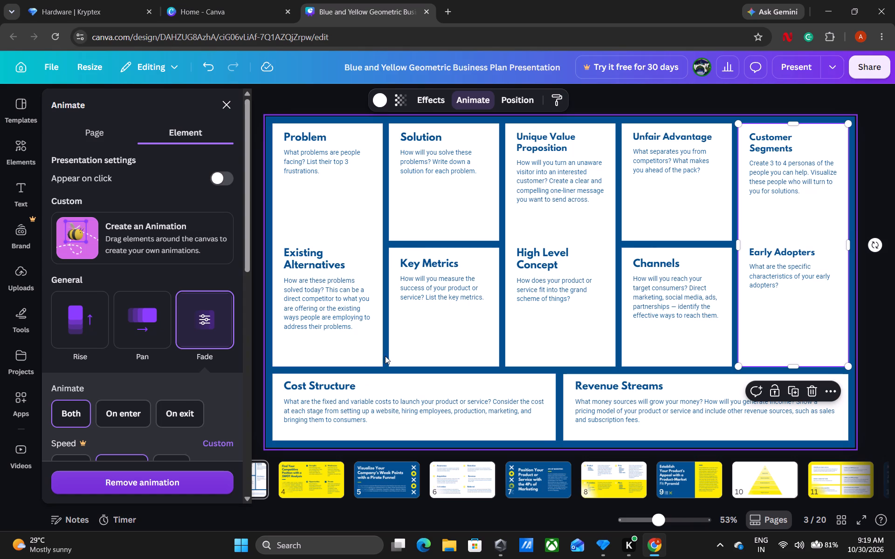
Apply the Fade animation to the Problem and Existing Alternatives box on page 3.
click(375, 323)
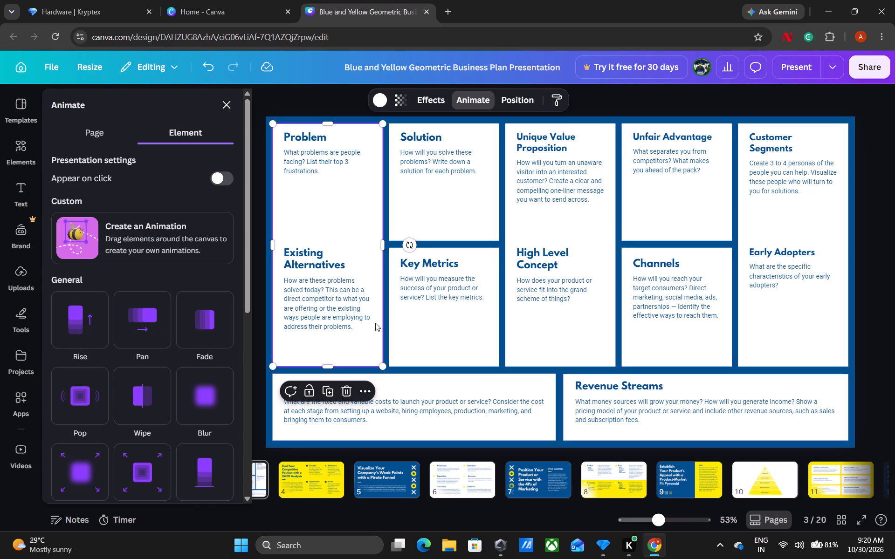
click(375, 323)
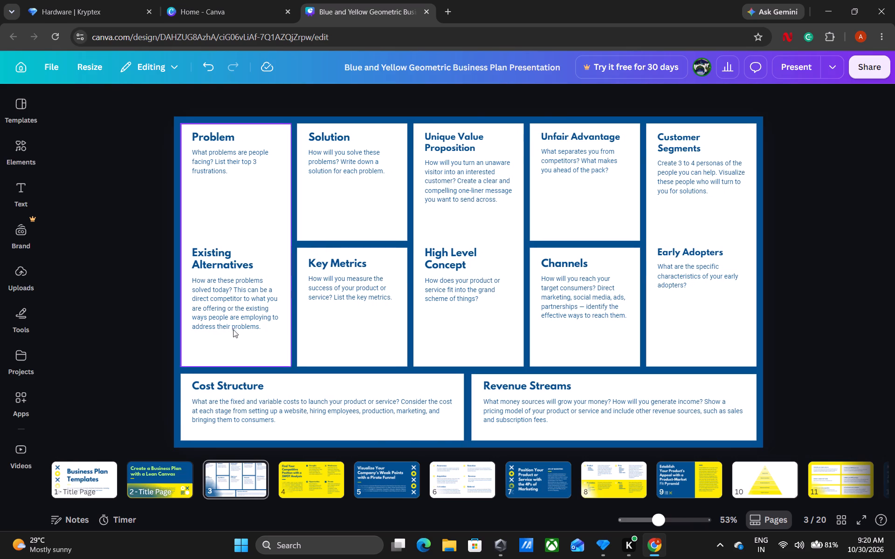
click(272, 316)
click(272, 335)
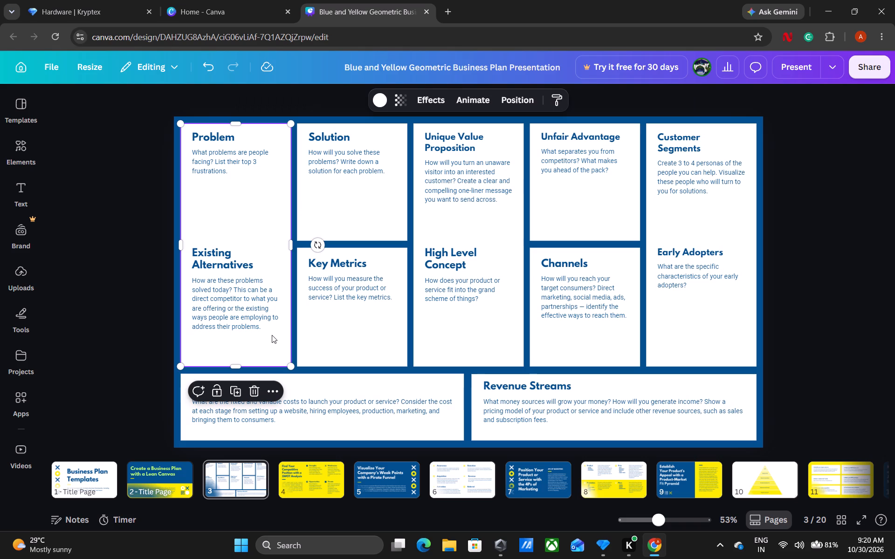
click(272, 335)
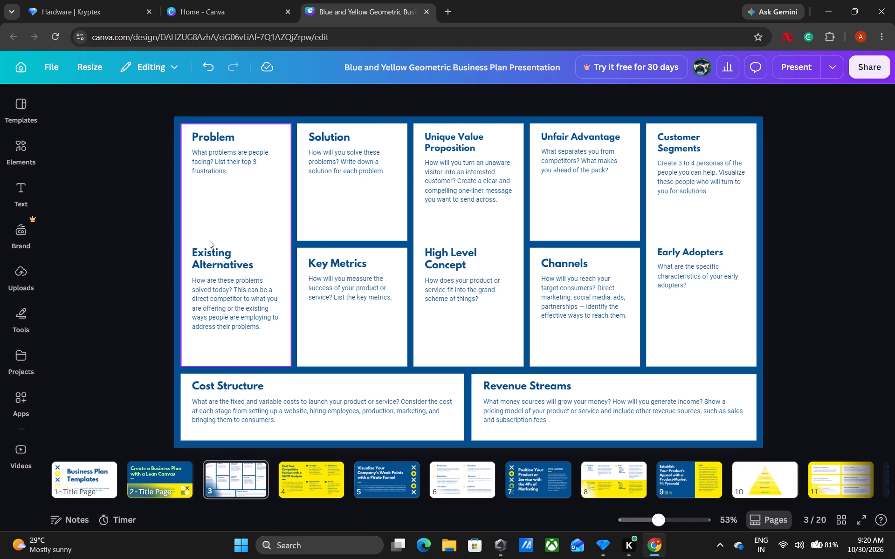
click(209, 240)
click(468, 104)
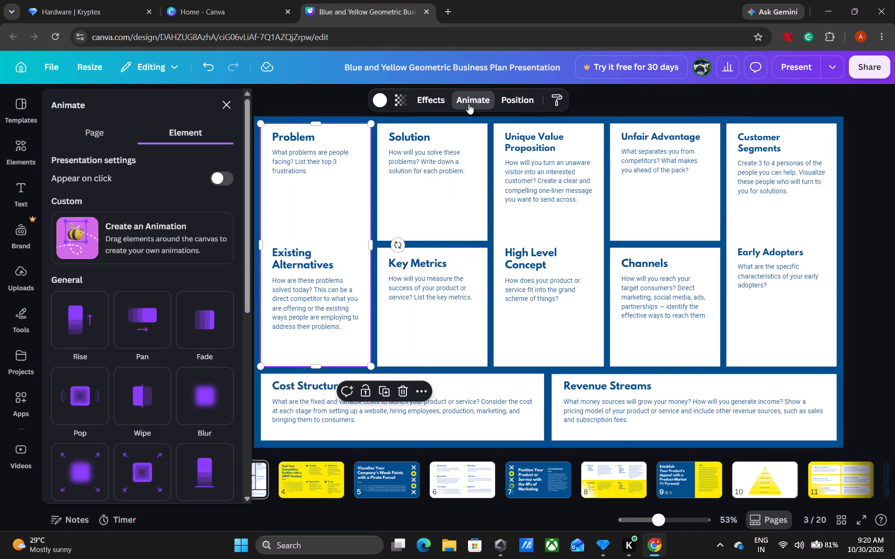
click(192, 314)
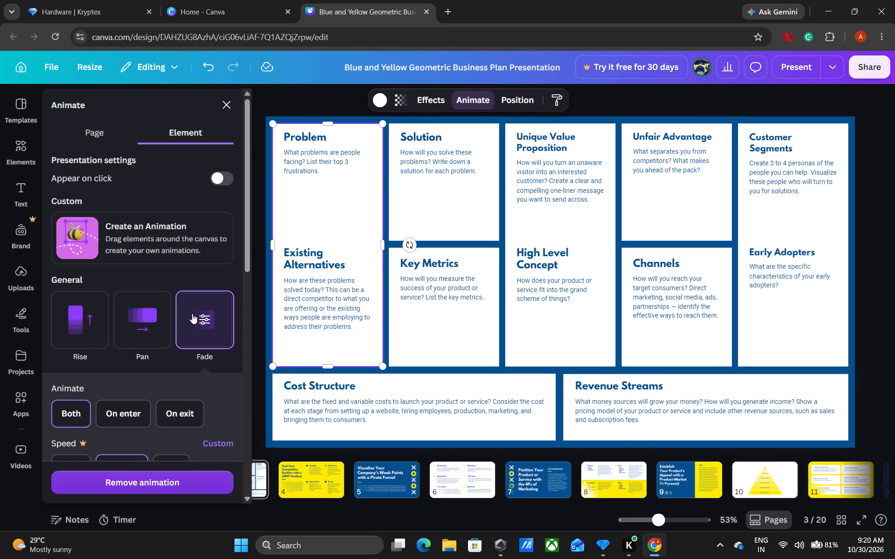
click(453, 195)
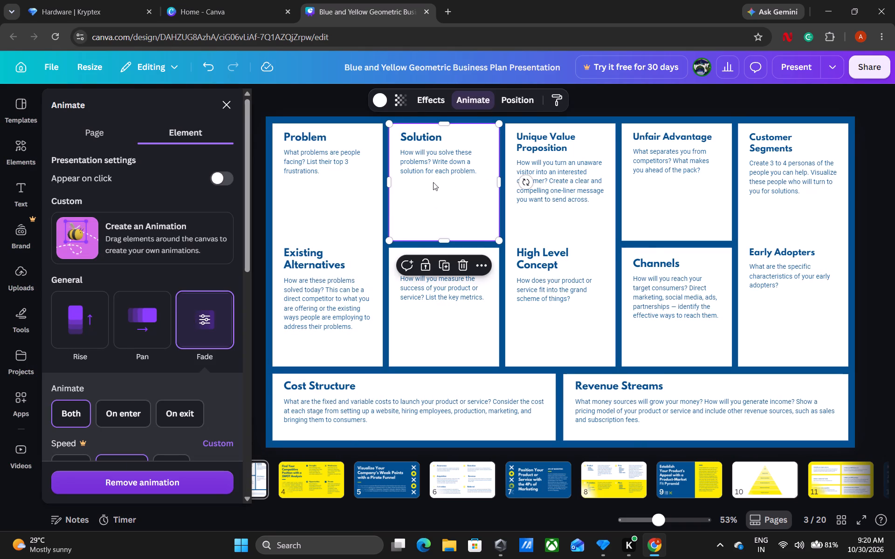
Apply the Simple page animation to the whole of page 3.
click(269, 123)
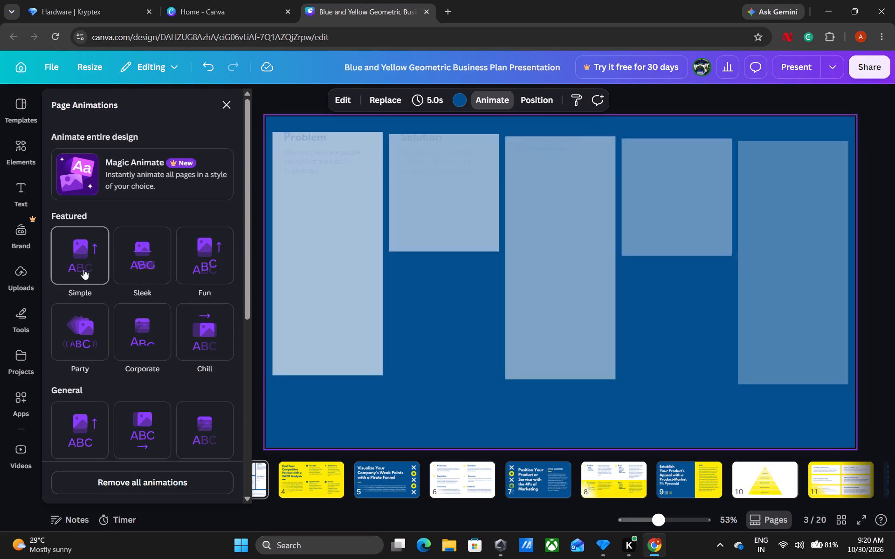
click(83, 269)
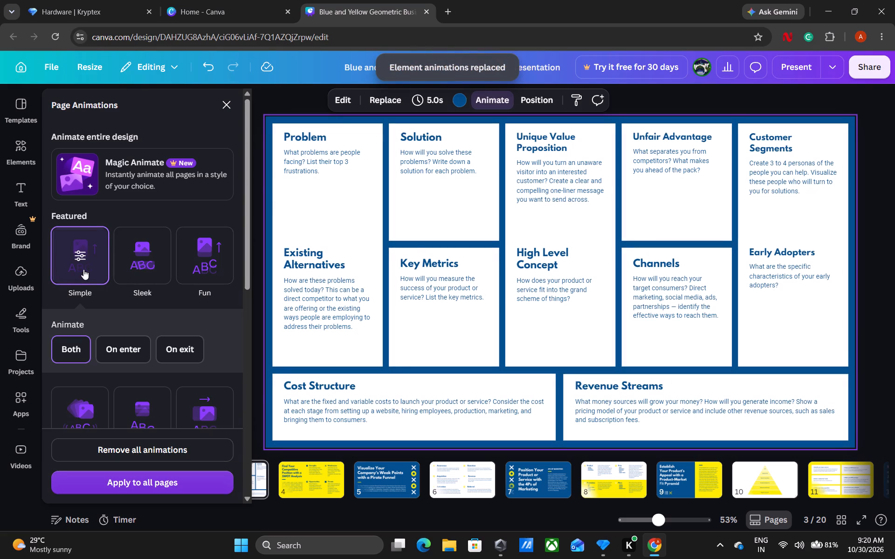
On page 4, apply Fade to the circle icon beside Strengths and Pan to the Strengths text group.
click(356, 477)
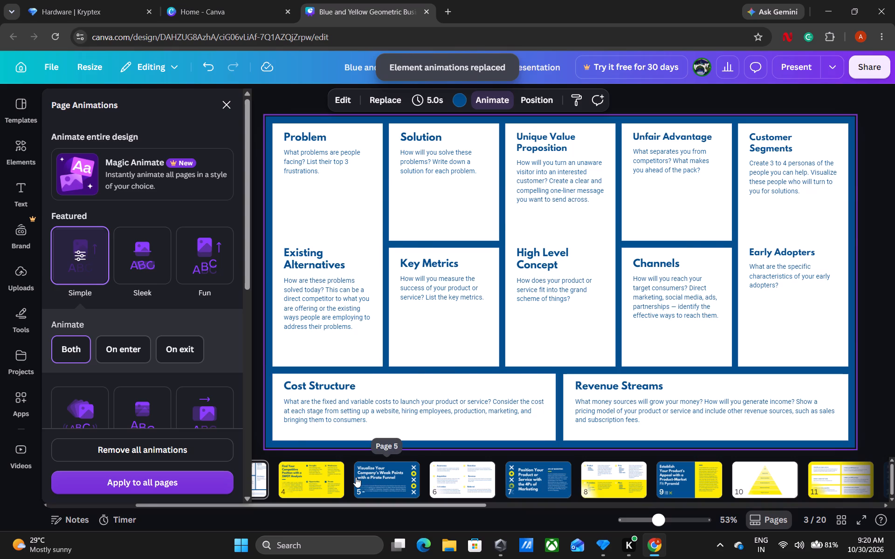
click(297, 475)
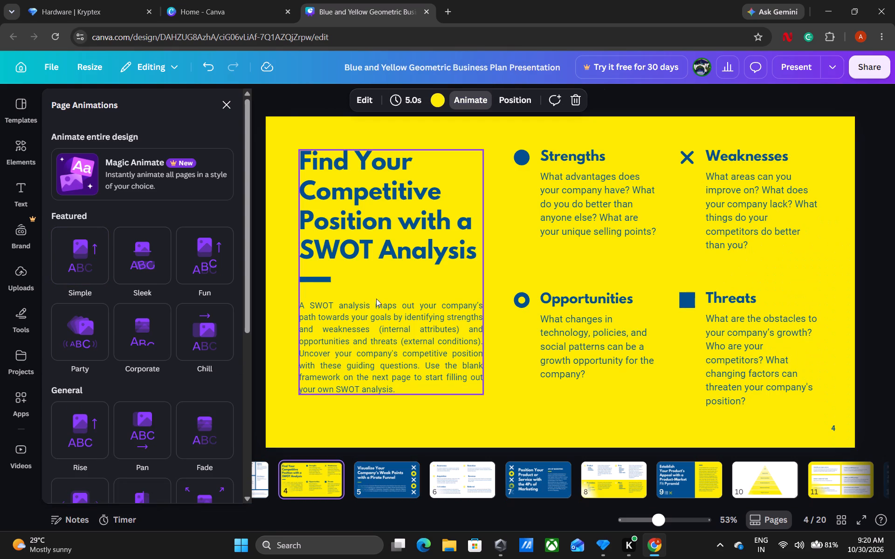
click(372, 264)
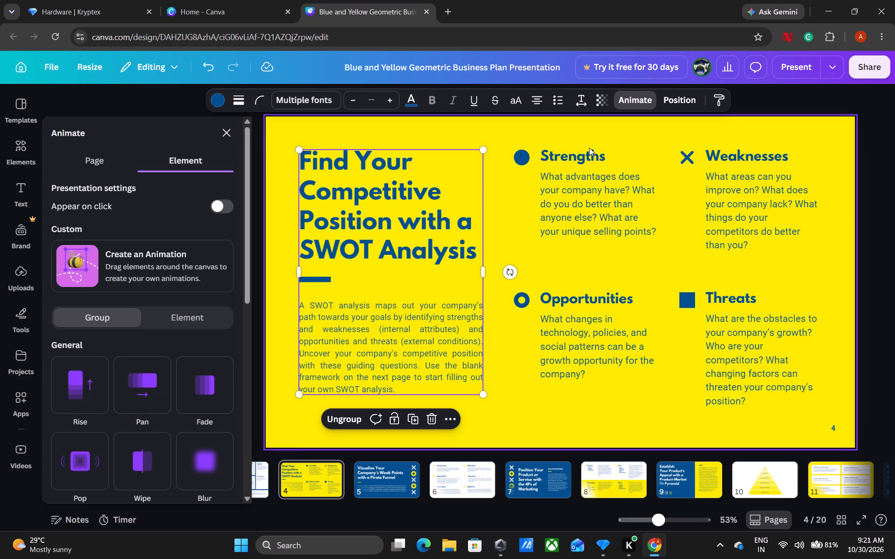
drag(589, 148, 562, 195)
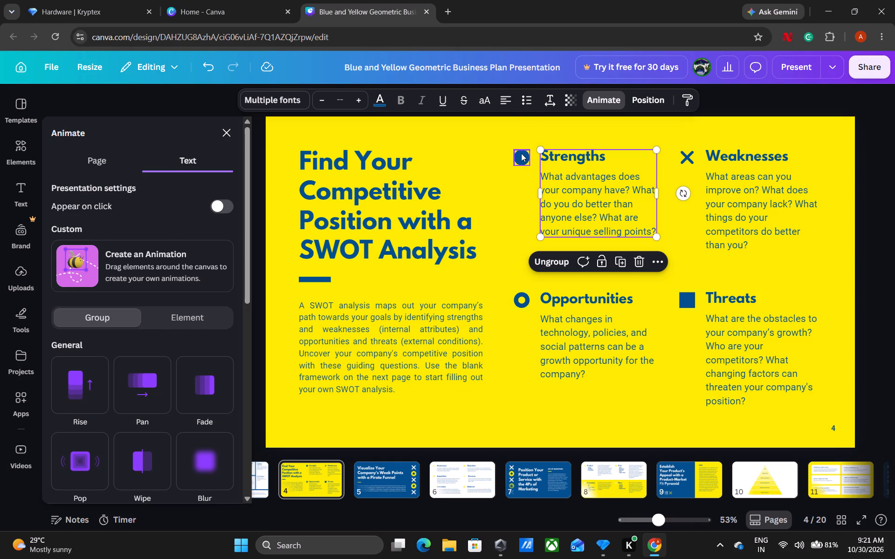
click(523, 152)
click(191, 317)
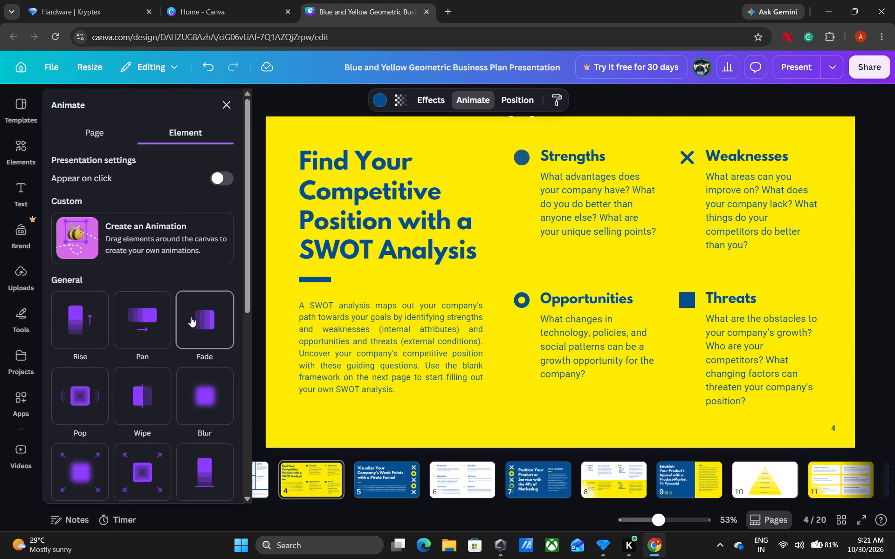
click(569, 207)
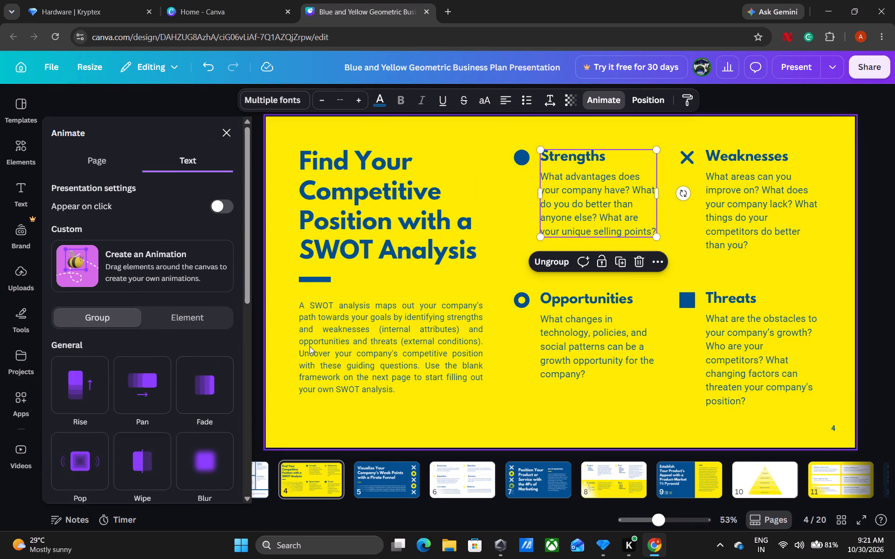
click(124, 392)
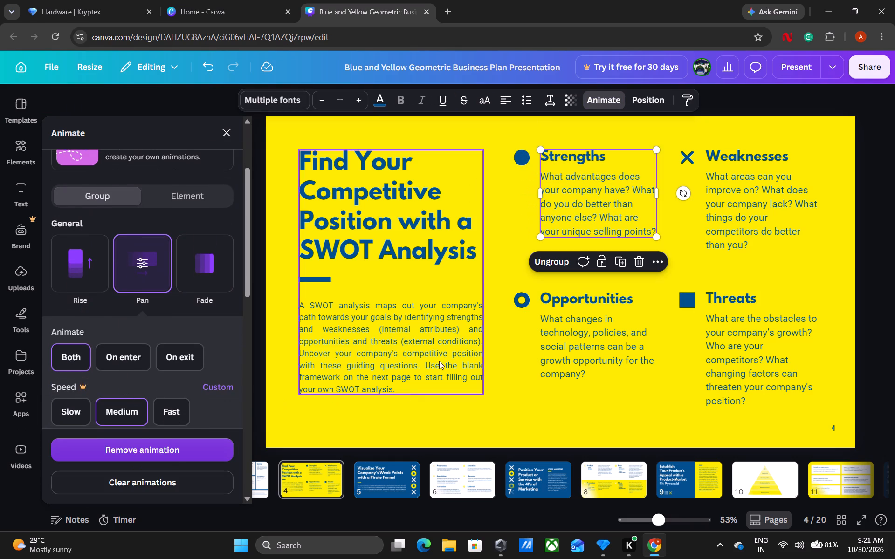
On page 4, apply Fade to the ring icon beside Opportunities and Pan to the Opportunities text group.
click(526, 297)
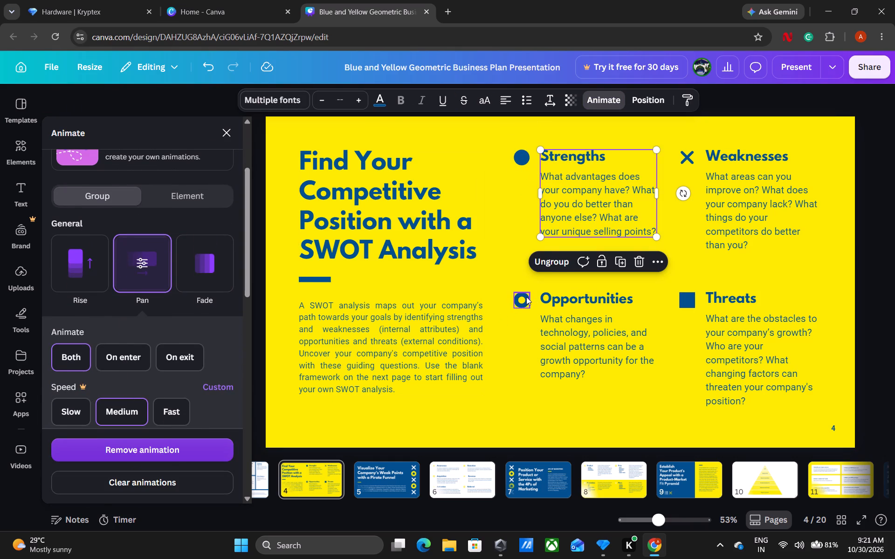
click(213, 223)
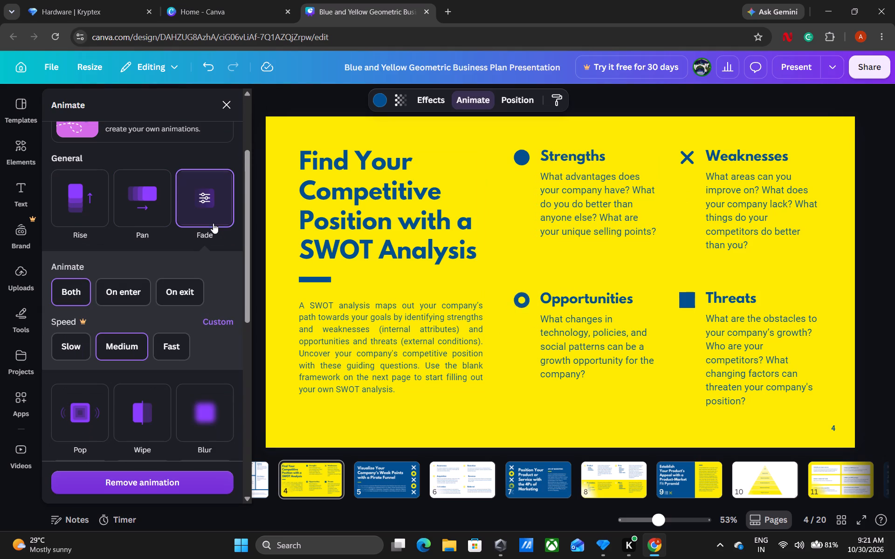
click(582, 345)
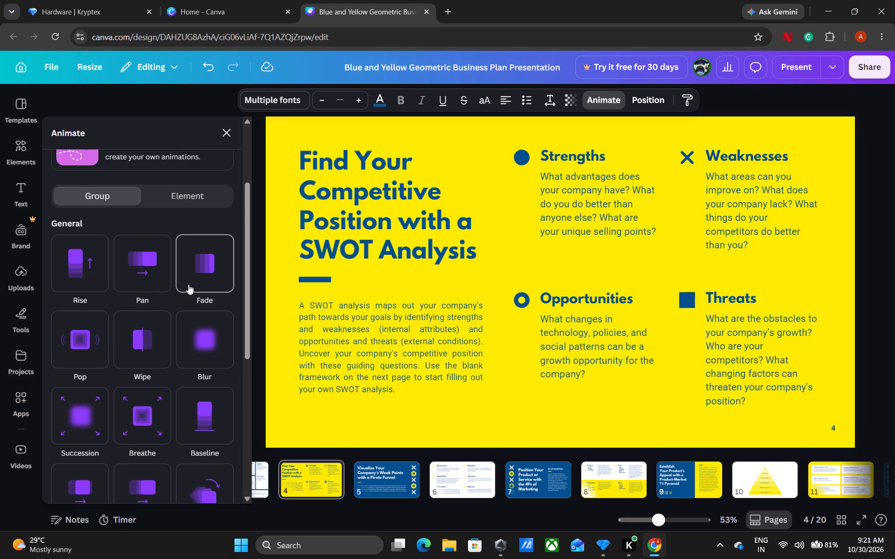
click(148, 273)
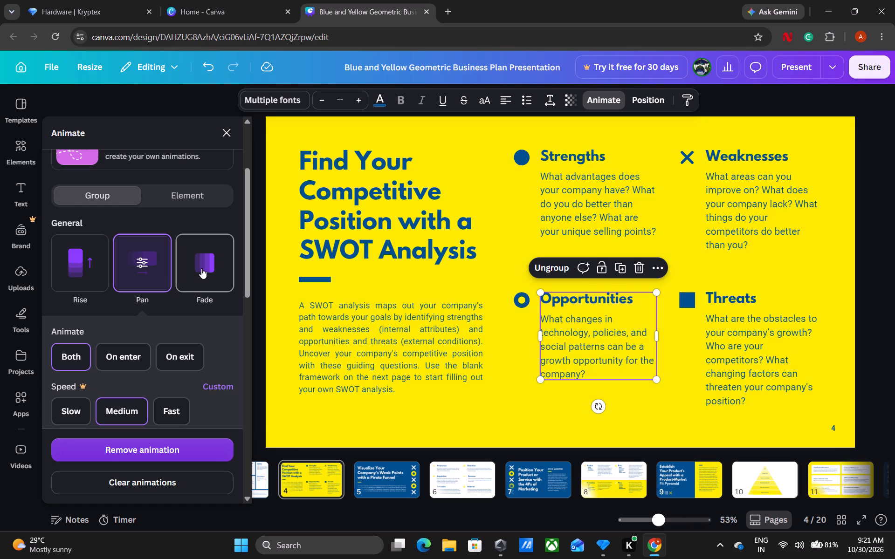
click(144, 288)
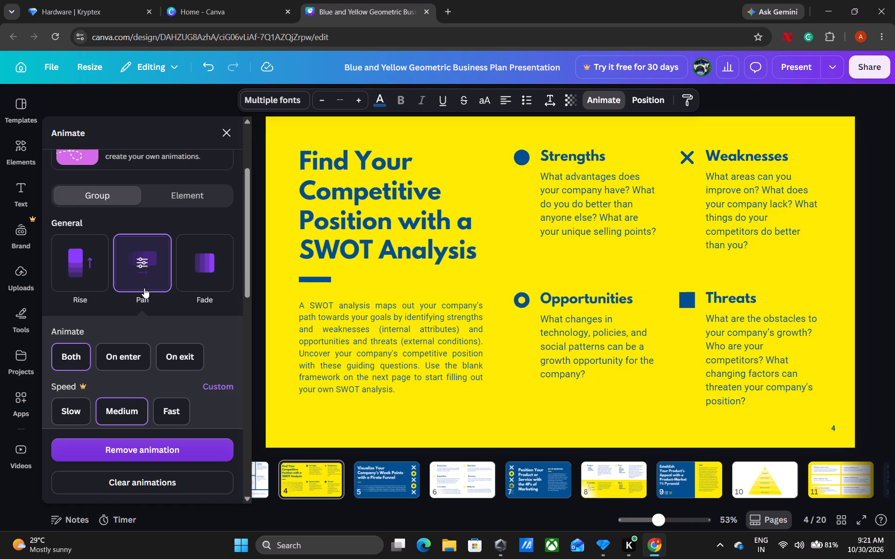
Select the cross icon beside the Weaknesses heading on page 4.
click(689, 160)
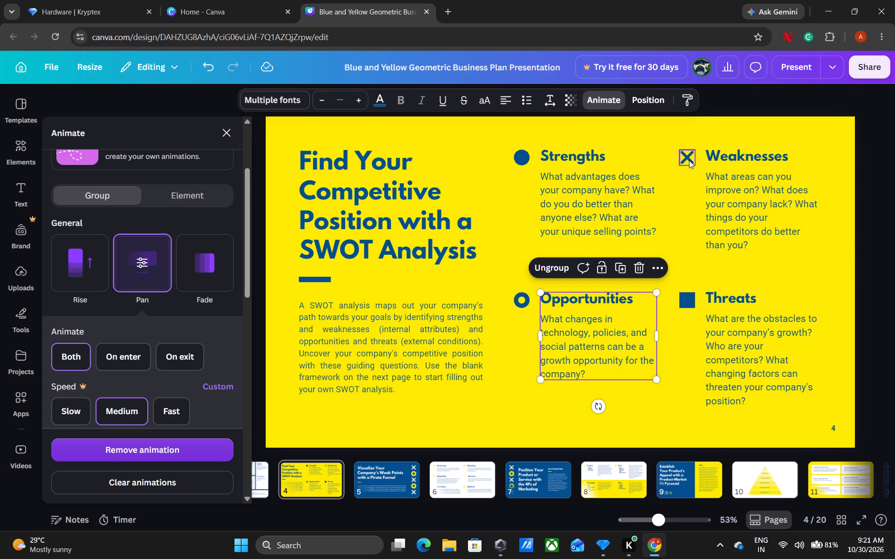
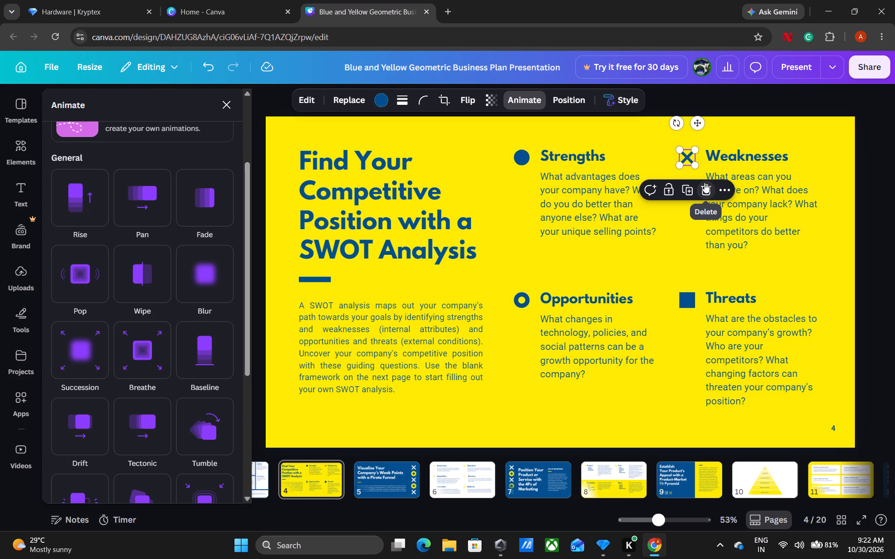
On page 4, apply Pan to the Weaknesses text group and Fade to the cross icon beside it.
click(759, 185)
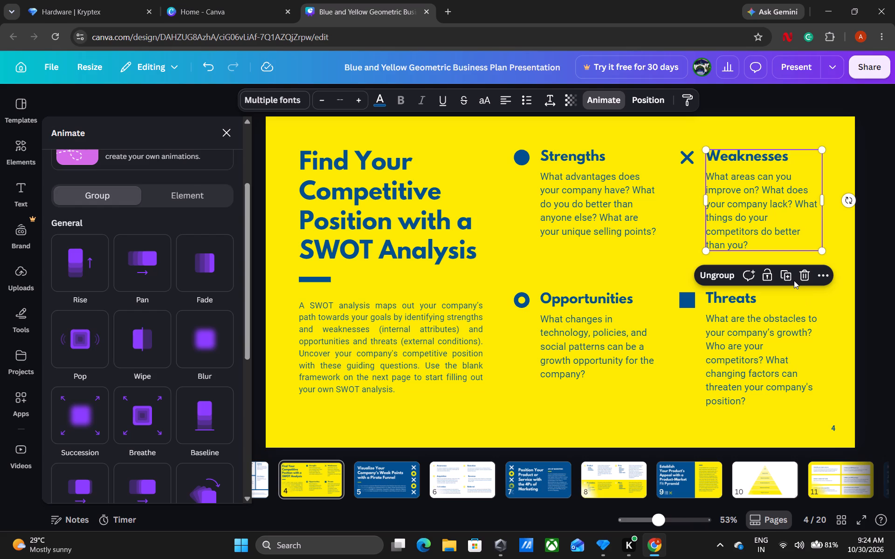
click(770, 213)
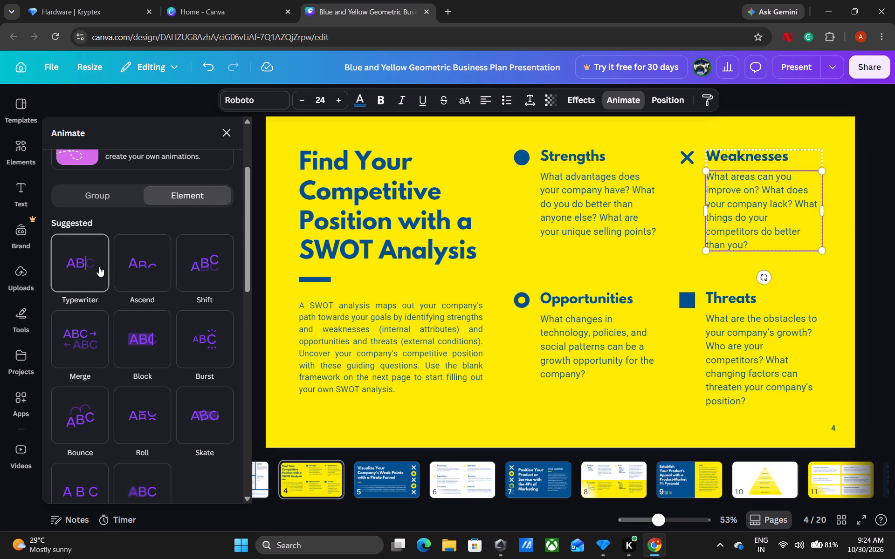
click(695, 181)
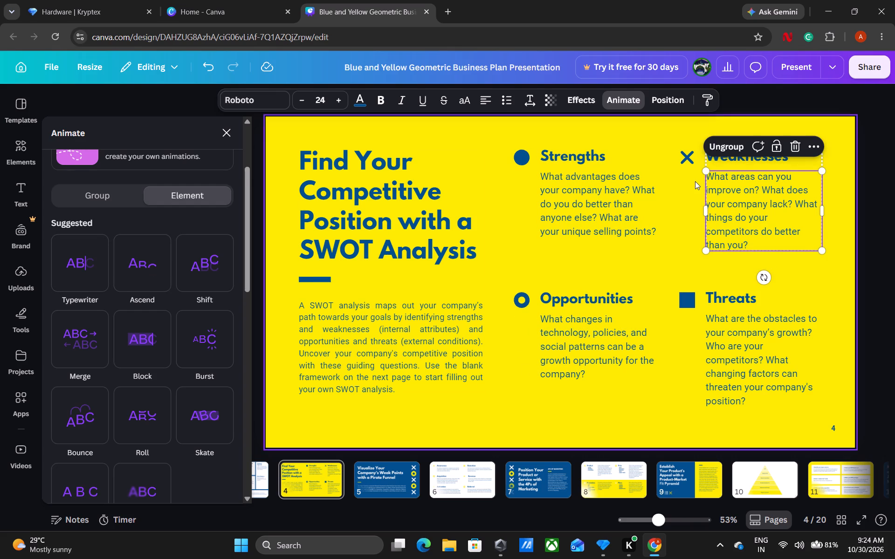
click(730, 162)
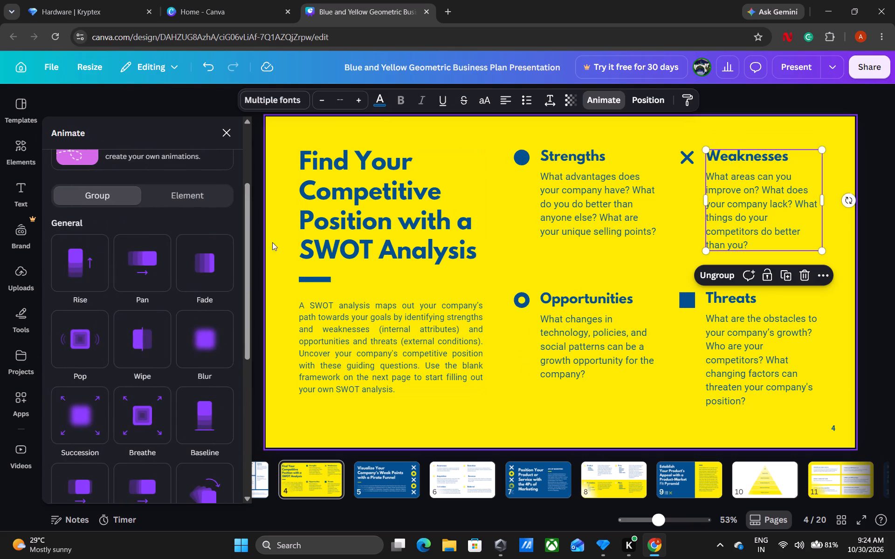
click(152, 261)
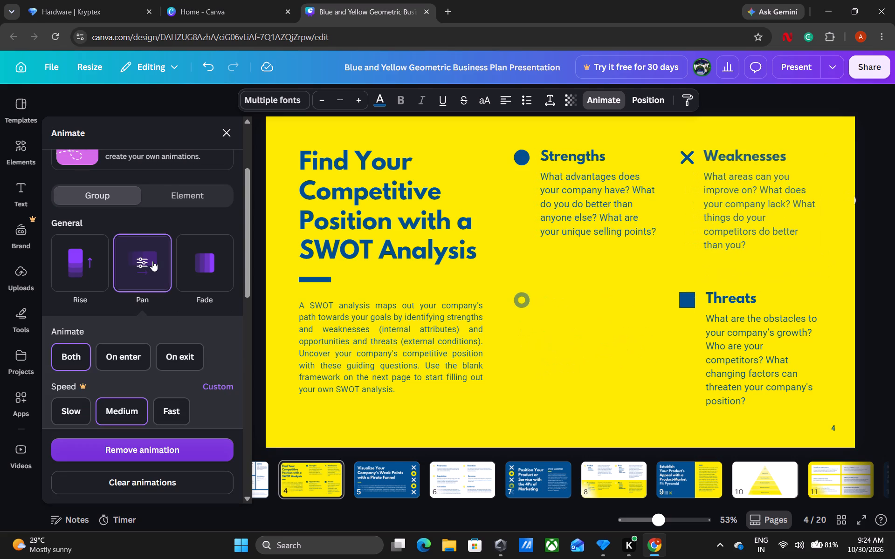
click(689, 165)
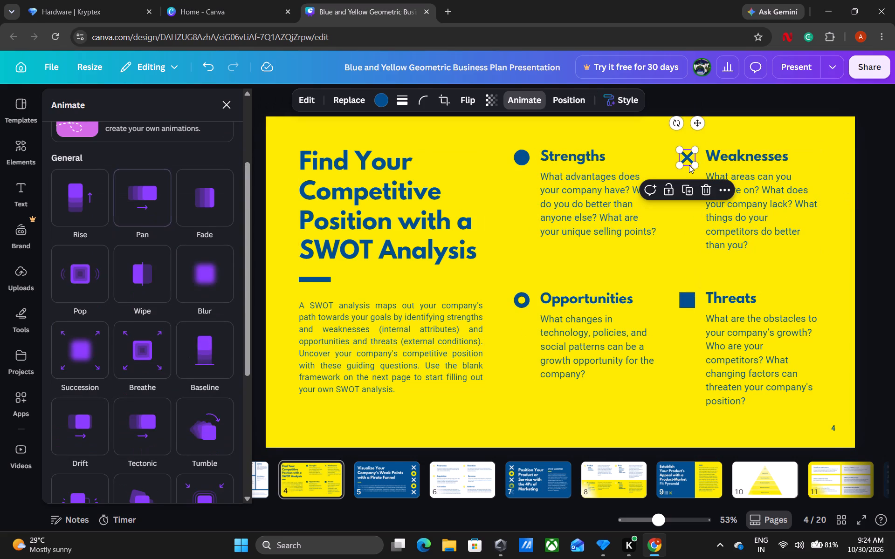
click(193, 218)
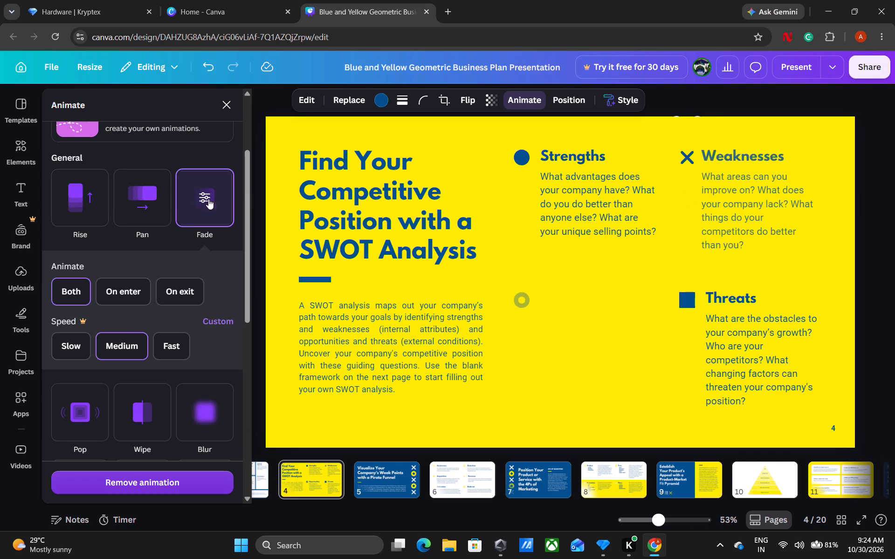
On page 4, apply Fade to the square icon beside Threats and Pan to the Threats text group.
click(522, 162)
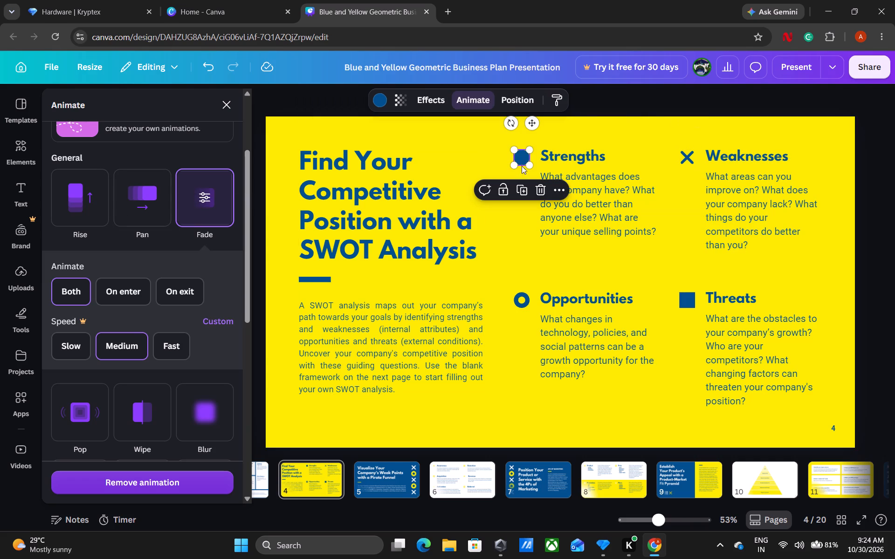
click(520, 302)
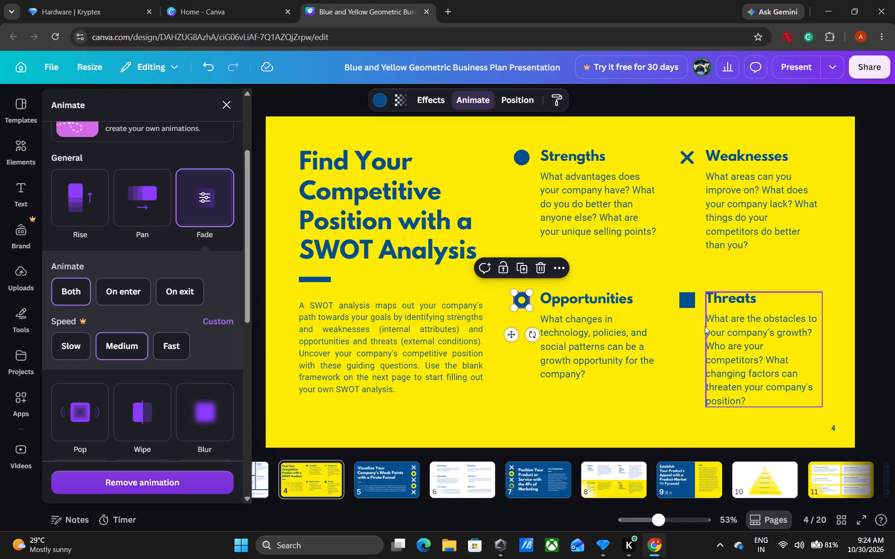
click(673, 302)
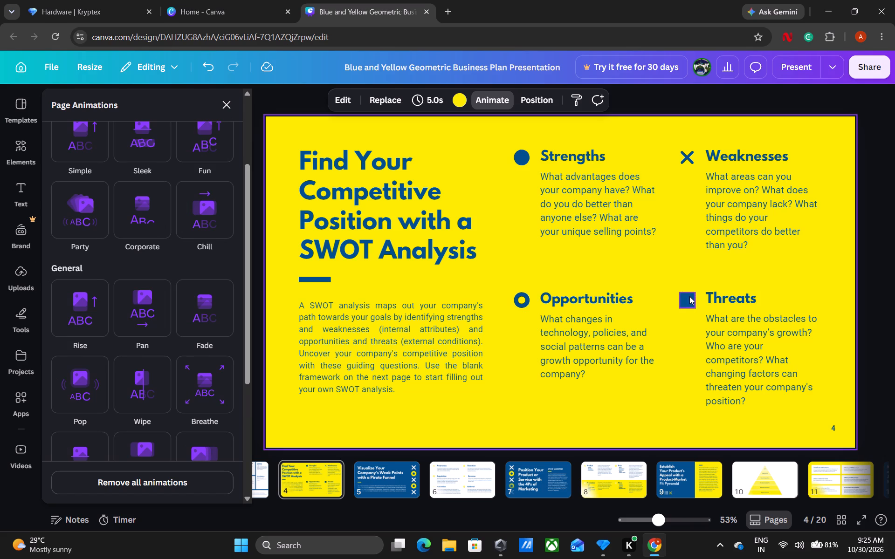
click(689, 296)
click(220, 205)
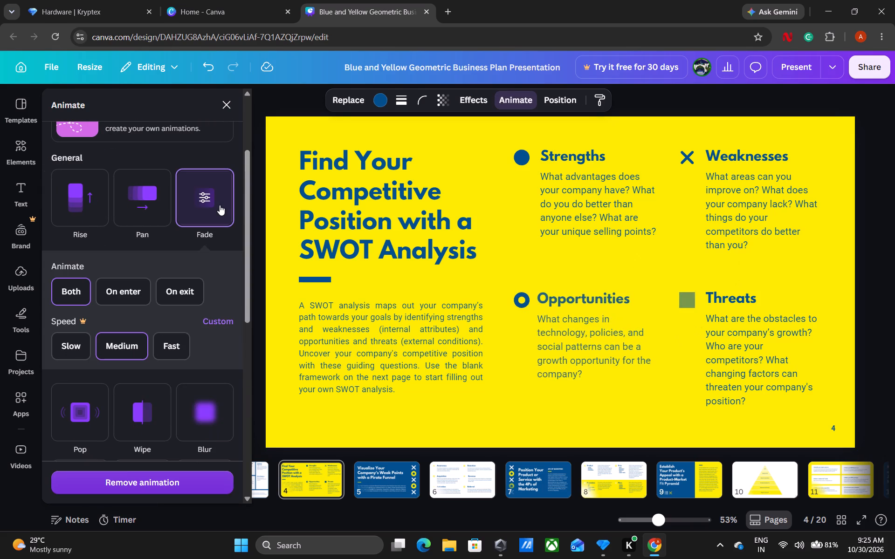
click(710, 371)
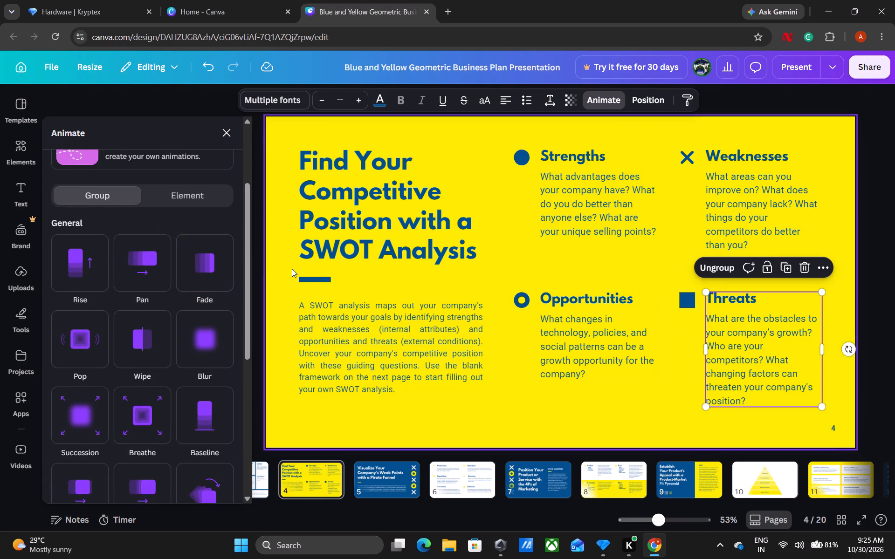
click(142, 260)
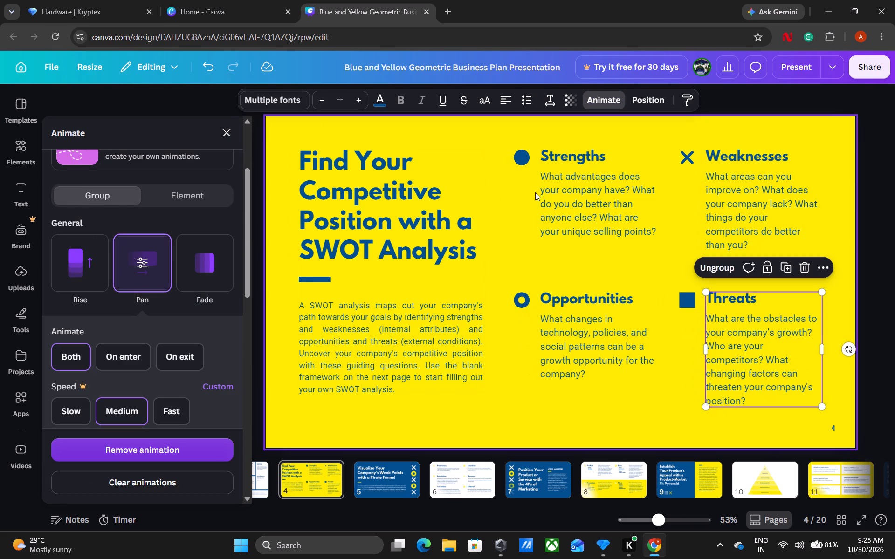
Apply Fade to the group containing the SWOT Analysis title and its description on page 4.
click(575, 198)
click(440, 328)
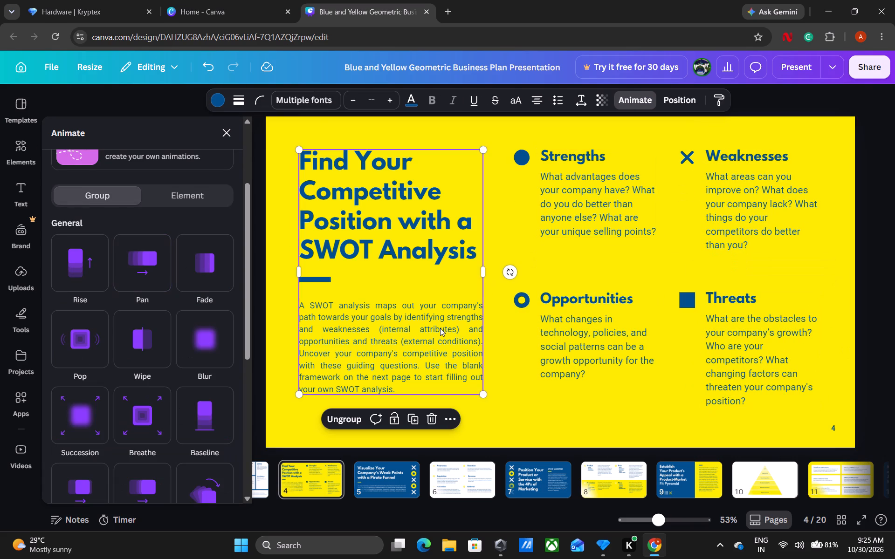
click(209, 263)
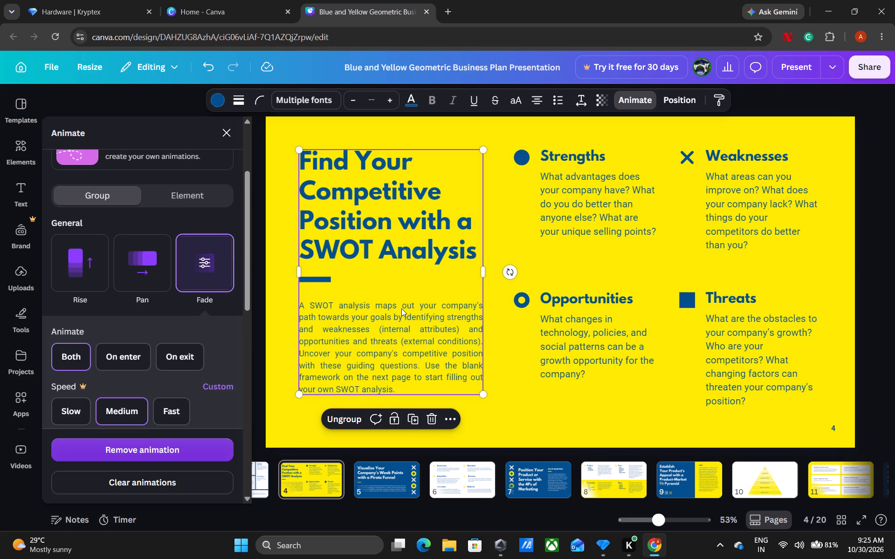
Look back through pages 2, 3 and 5 and check the animation settings of the white Problem box on page 3.
scroll(401, 308, down, 1)
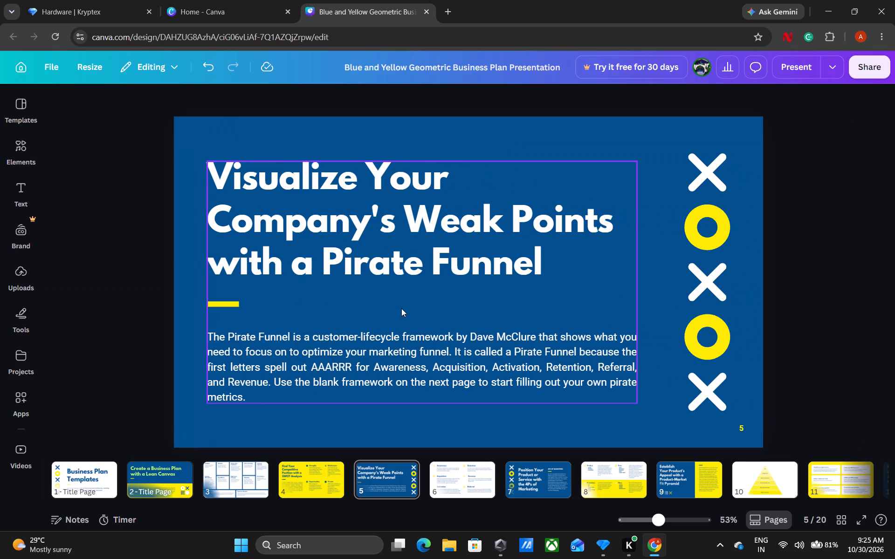
click(327, 484)
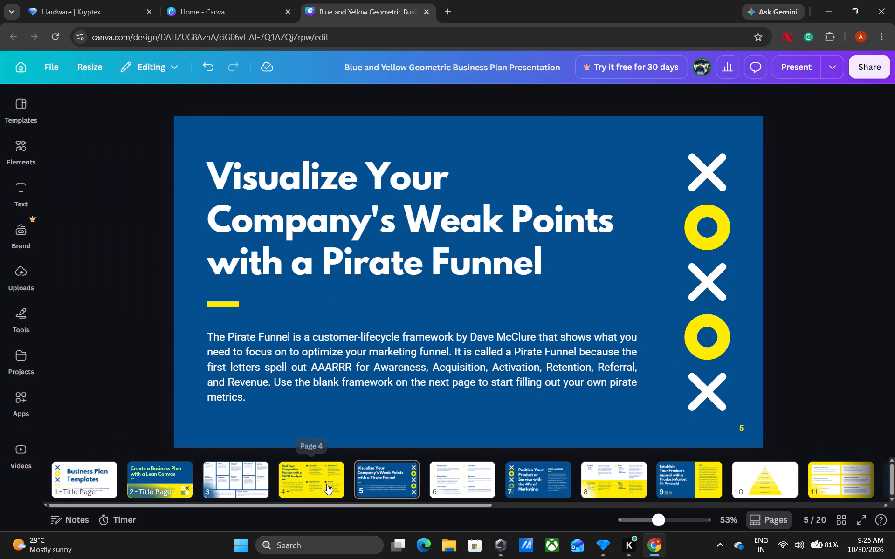
click(374, 478)
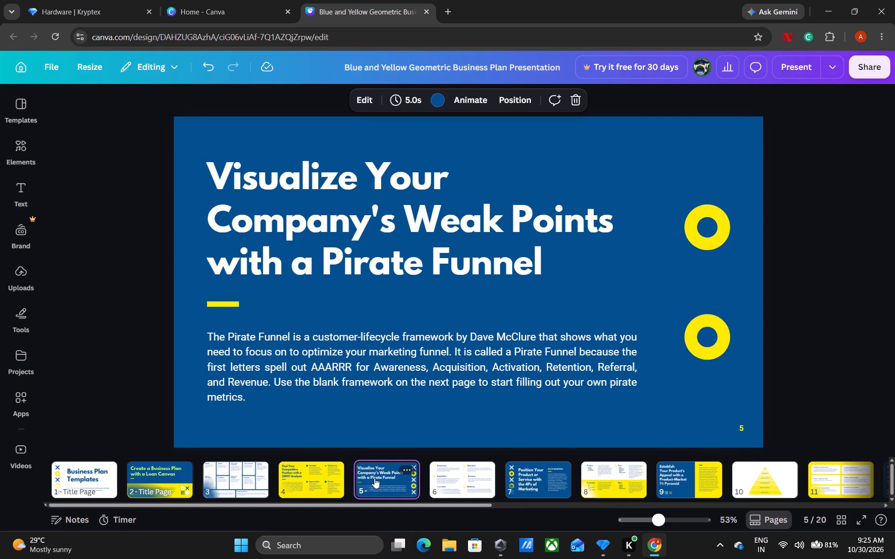
click(175, 479)
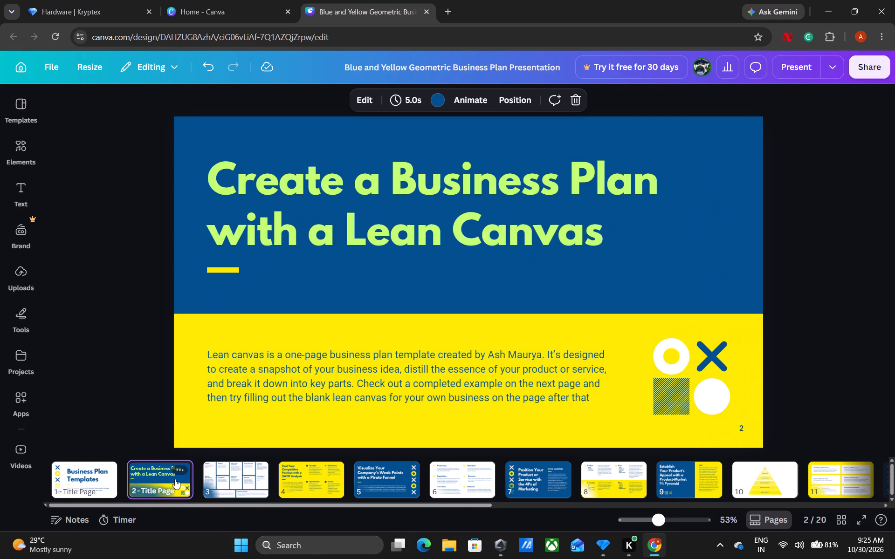
click(232, 475)
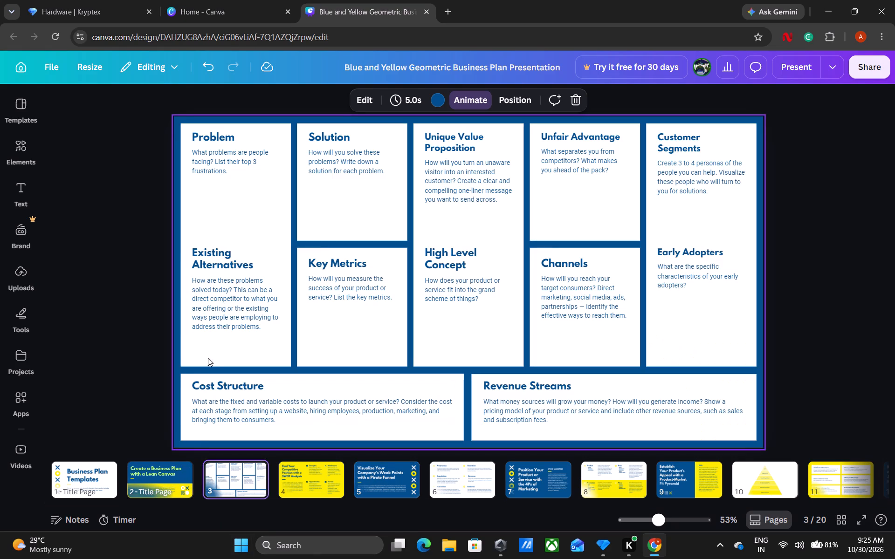
click(225, 329)
click(232, 345)
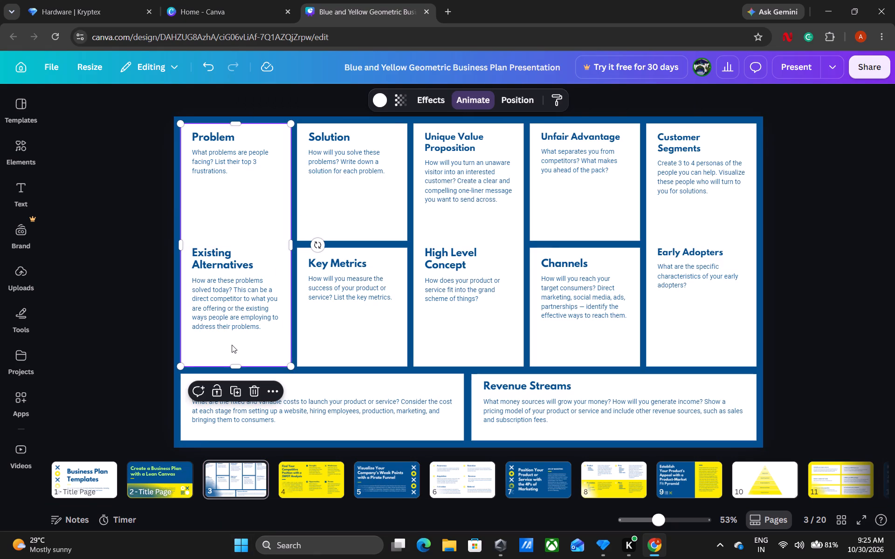
click(467, 101)
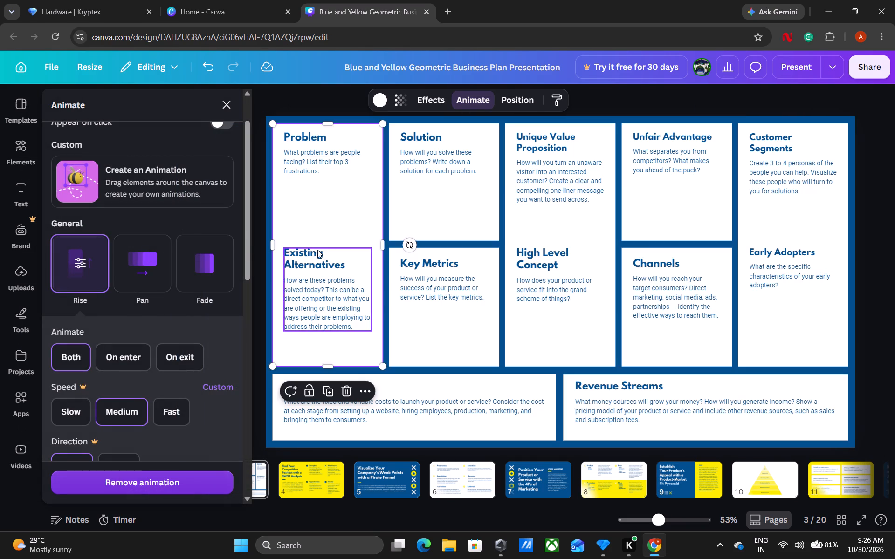
On page 5, apply Pan to the Pirate Funnel title and text group and Fade to the column of crosses and rings.
click(365, 481)
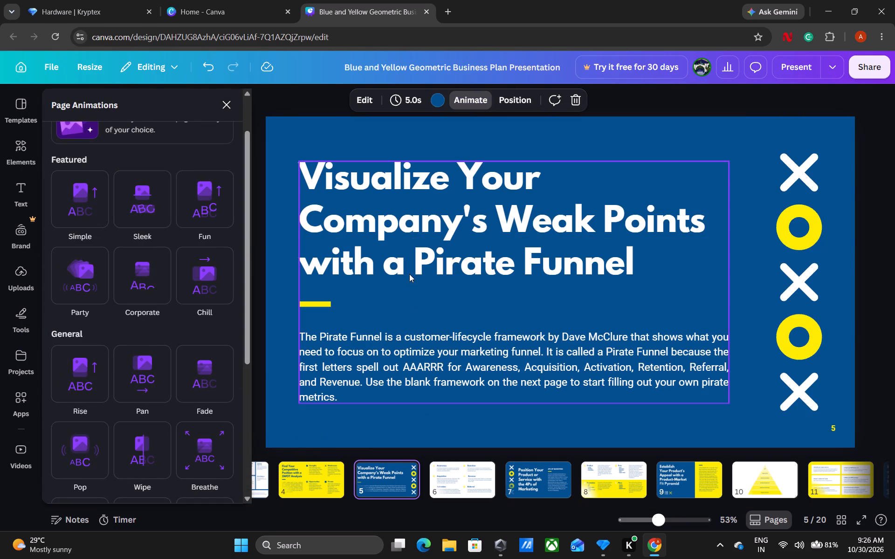
click(414, 242)
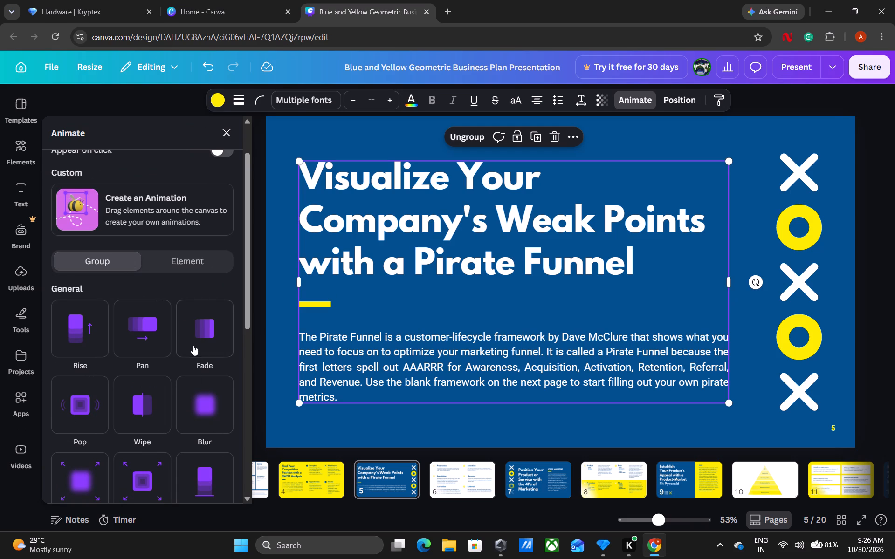
click(159, 332)
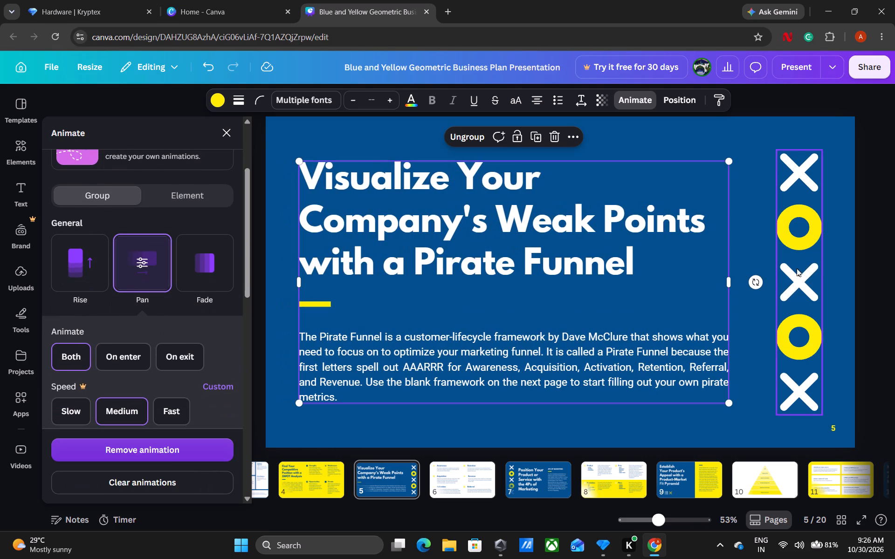
click(809, 267)
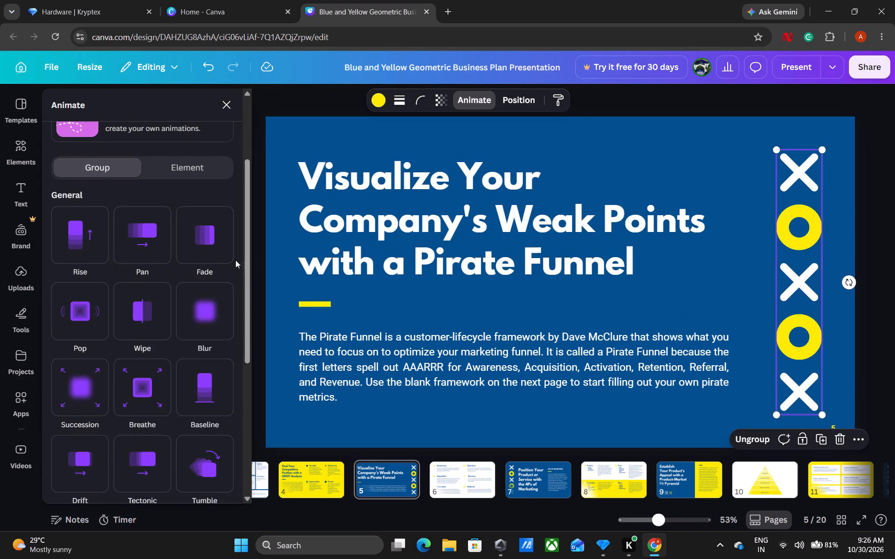
click(223, 251)
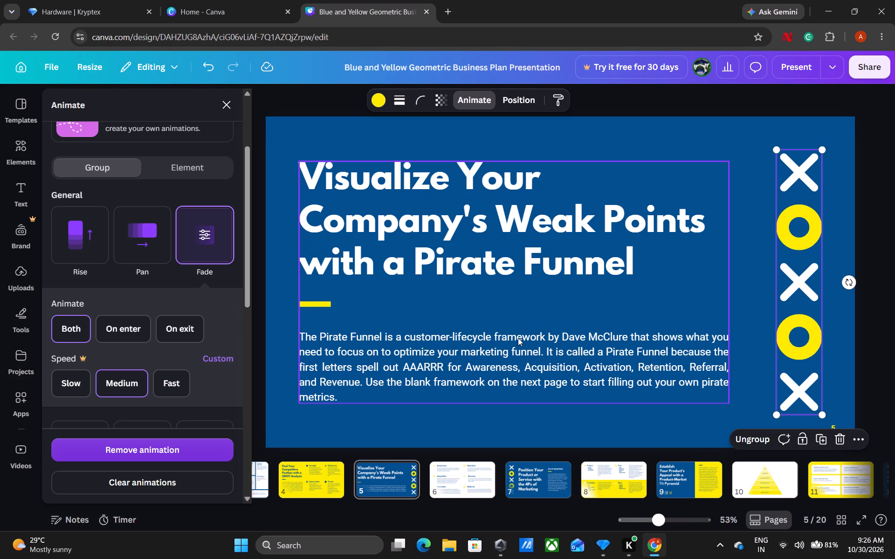
On page 6, apply Wipe to the icons beside Awareness, Acquisition and Activation.
click(474, 475)
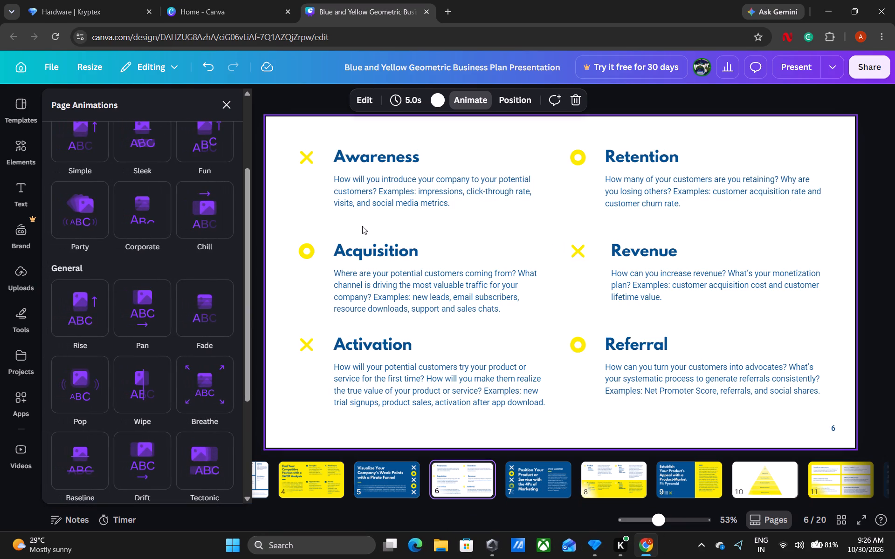
click(308, 161)
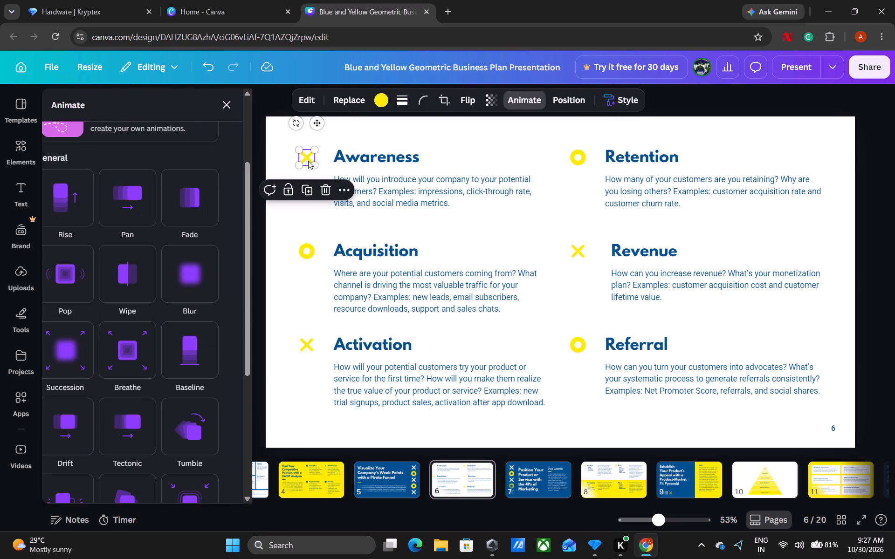
click(131, 264)
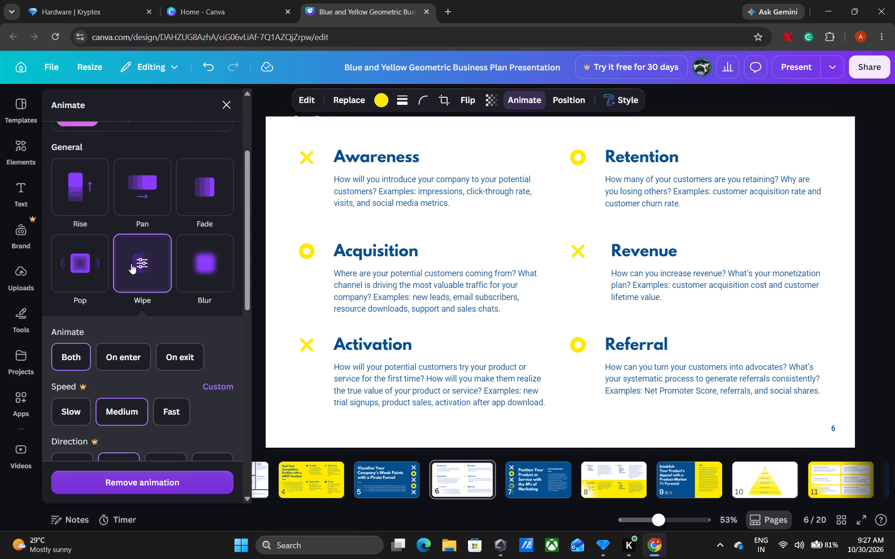
click(306, 244)
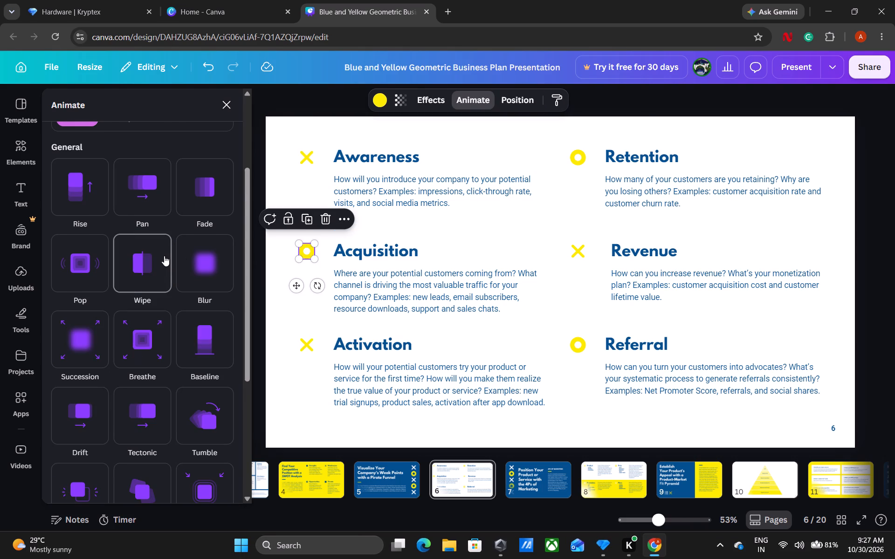
click(164, 256)
click(302, 344)
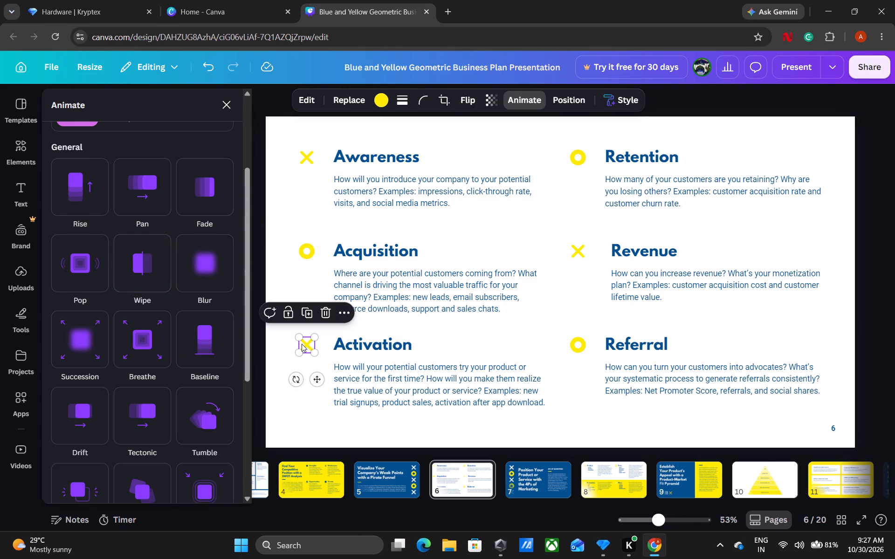
click(155, 282)
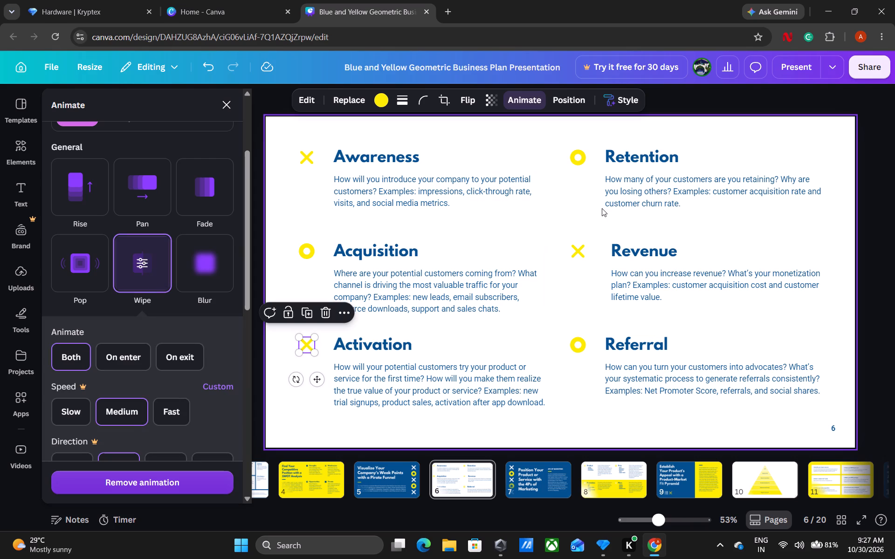
On page 6, apply Wipe to the icons beside Retention, Revenue and Referral.
click(581, 166)
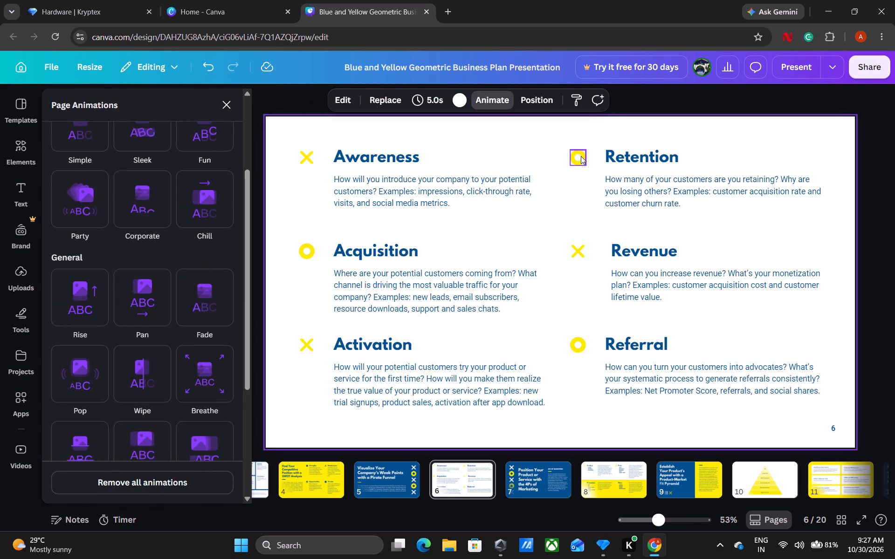
click(581, 156)
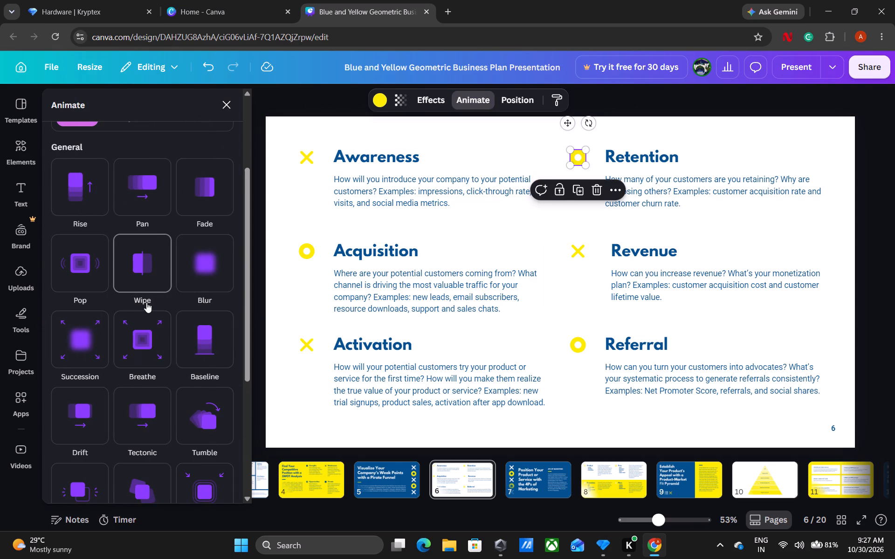
click(146, 291)
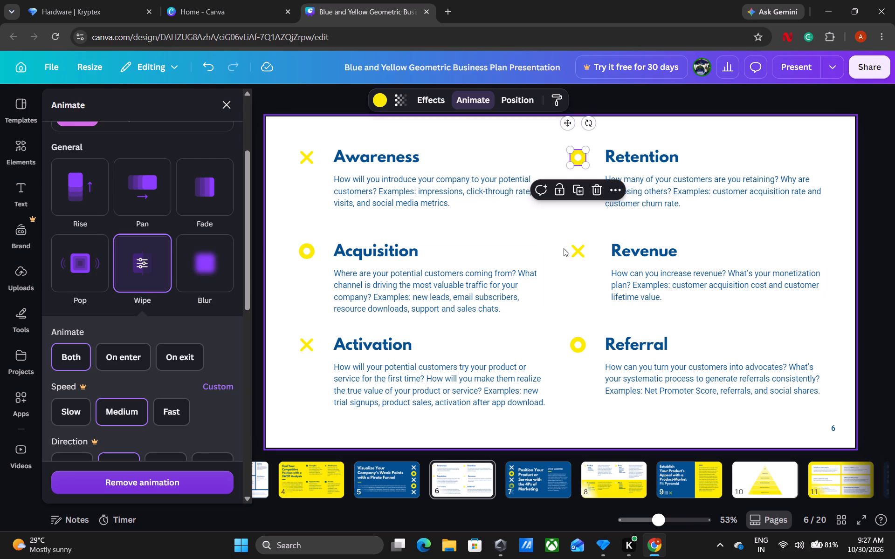
click(581, 259)
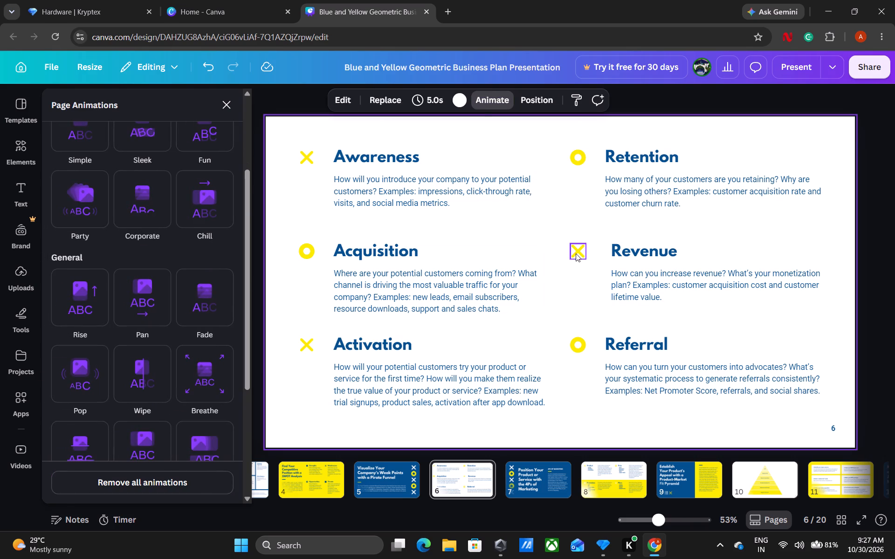
click(576, 253)
click(148, 245)
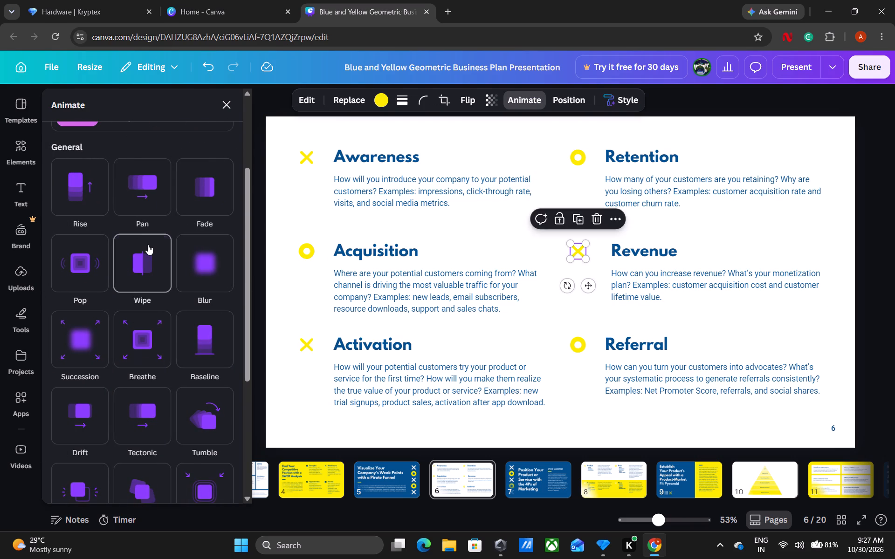
click(585, 164)
click(573, 341)
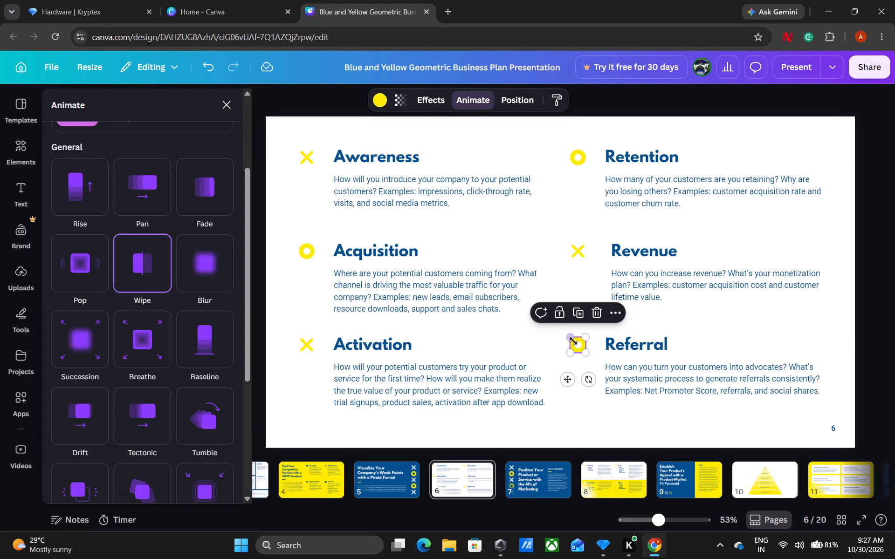
click(149, 250)
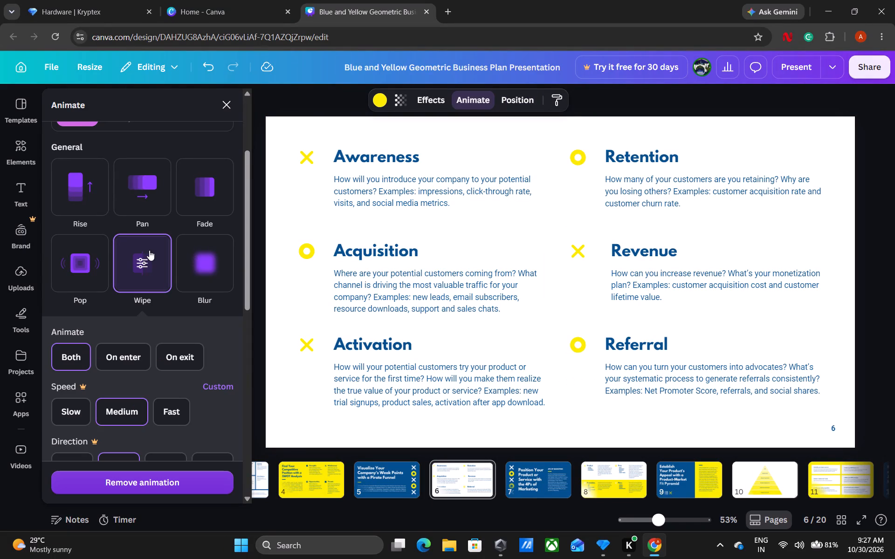
Apply Fade to the Awareness and Acquisition text groups on page 6.
click(358, 174)
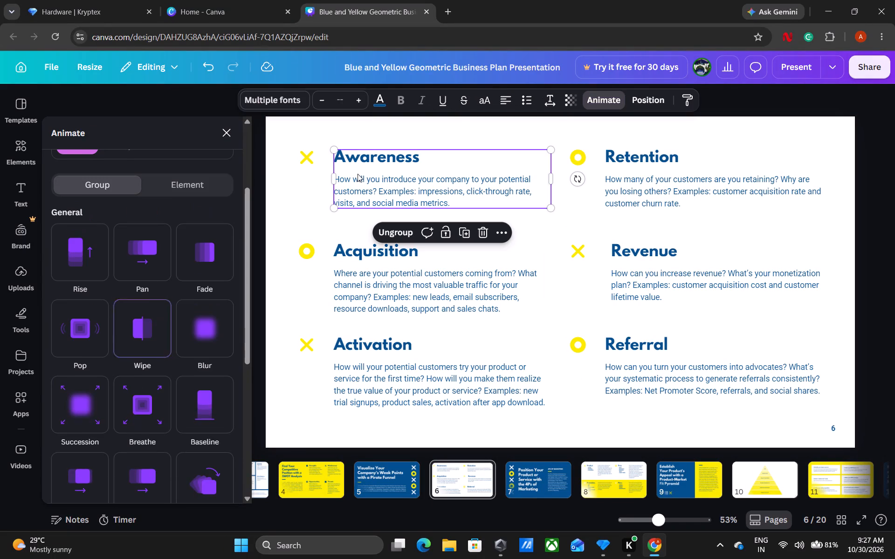
click(203, 255)
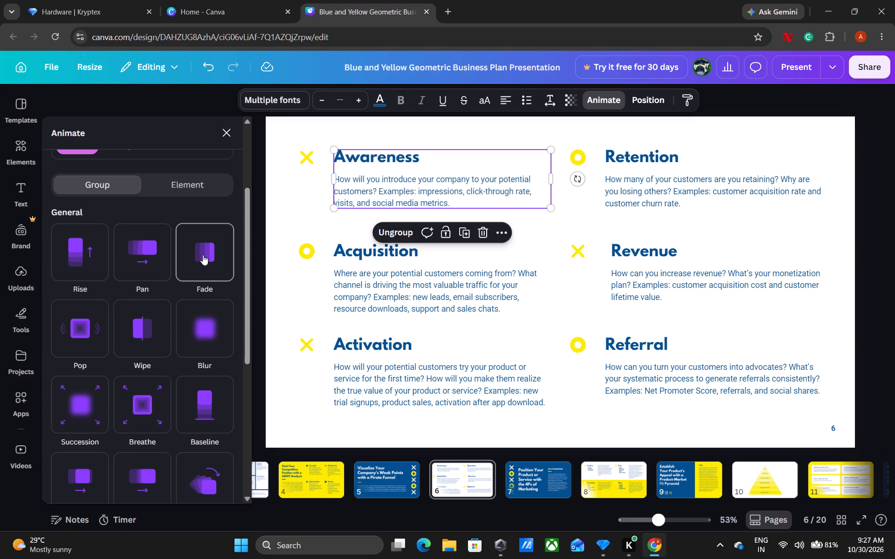
click(301, 162)
click(405, 269)
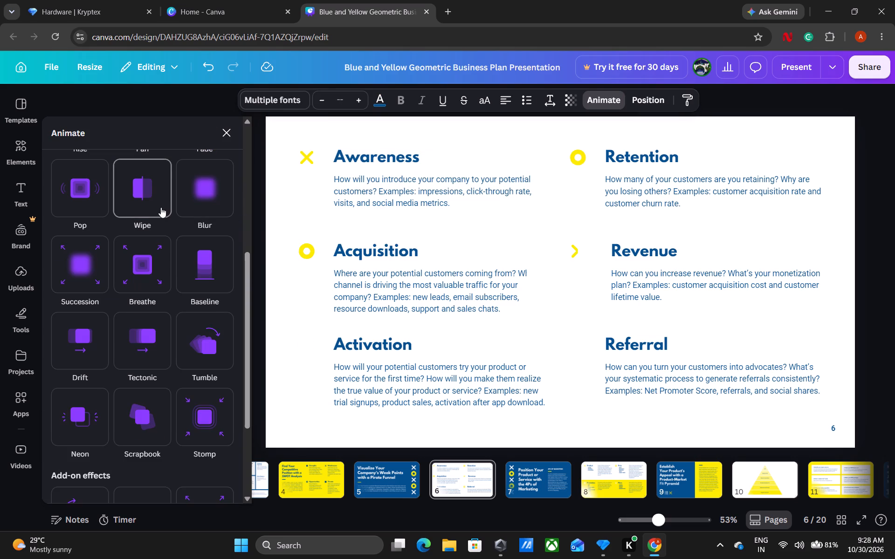
scroll(232, 260, up, 1)
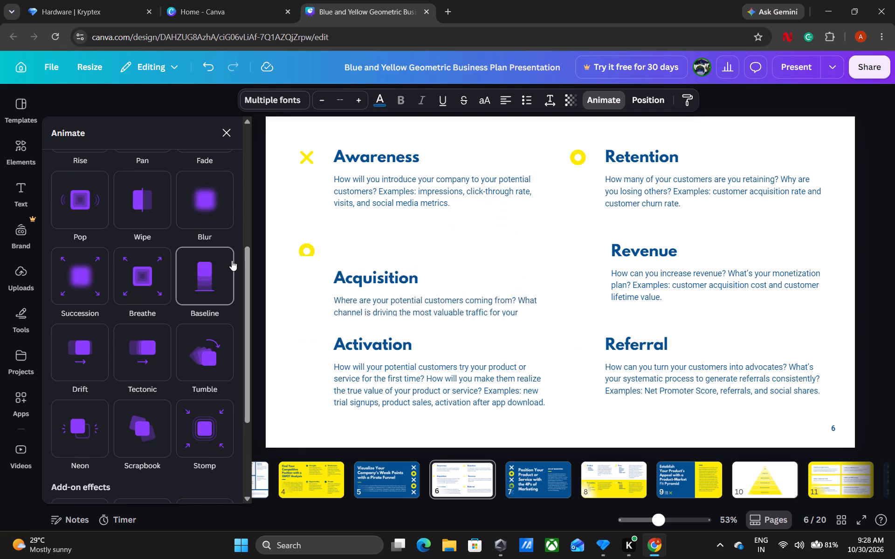
scroll(232, 260, up, 1)
click(221, 213)
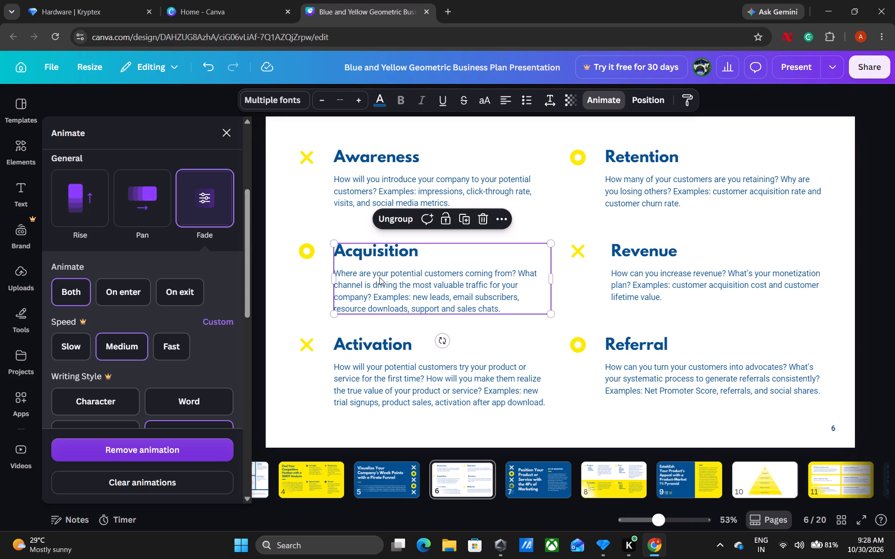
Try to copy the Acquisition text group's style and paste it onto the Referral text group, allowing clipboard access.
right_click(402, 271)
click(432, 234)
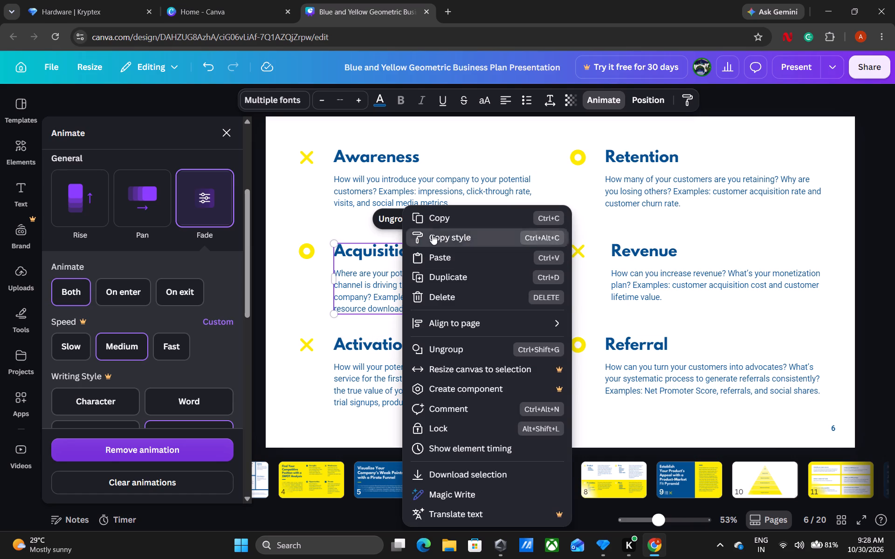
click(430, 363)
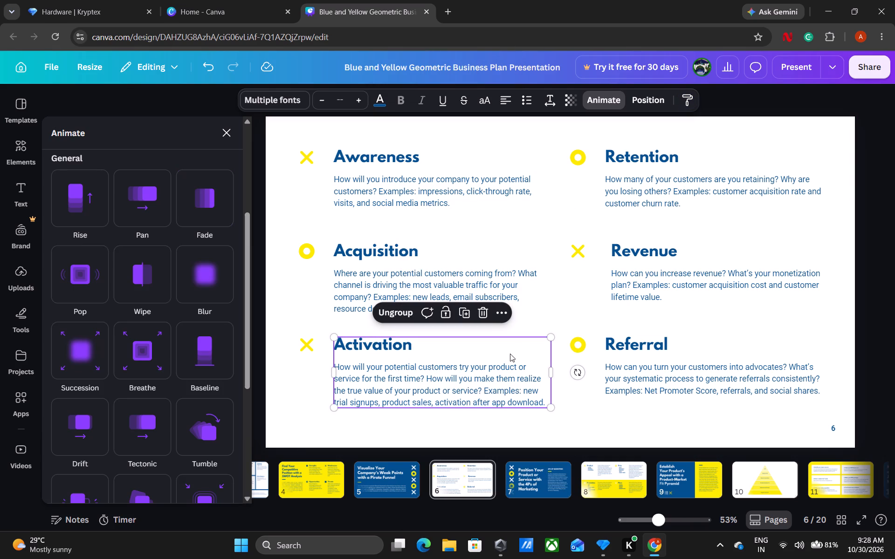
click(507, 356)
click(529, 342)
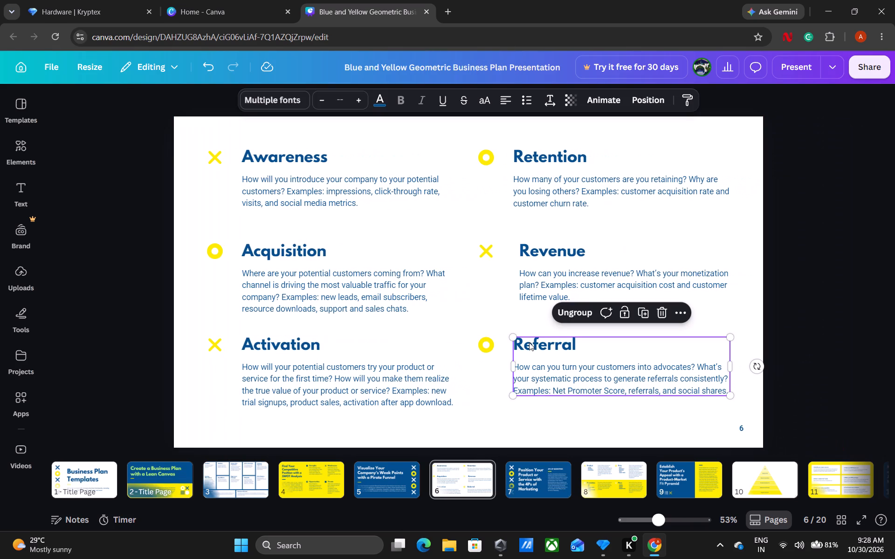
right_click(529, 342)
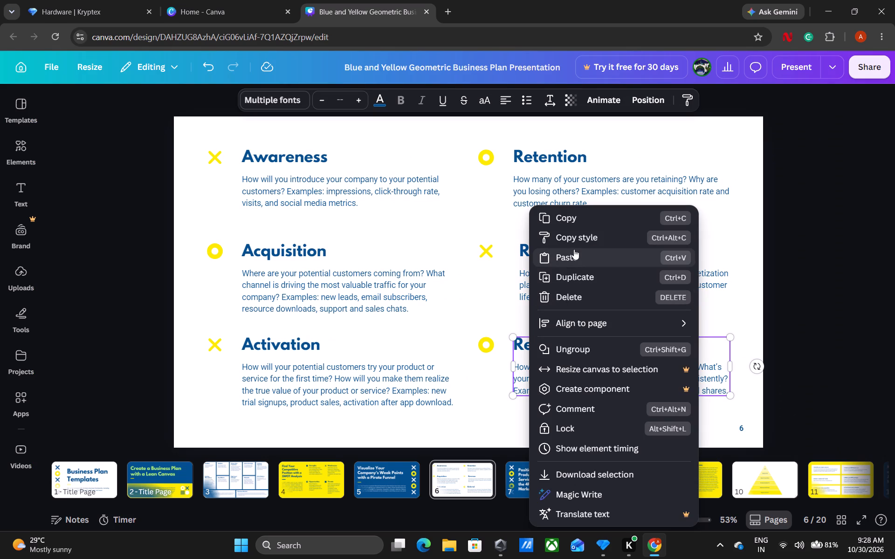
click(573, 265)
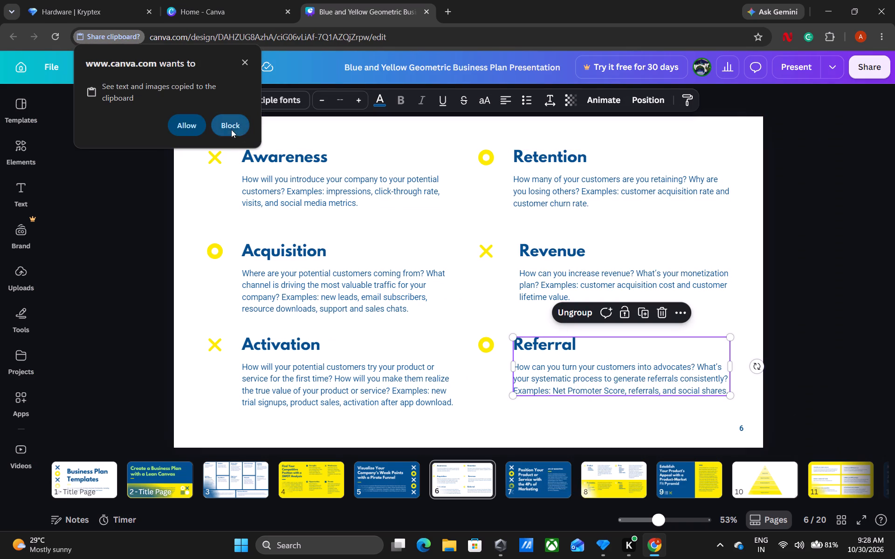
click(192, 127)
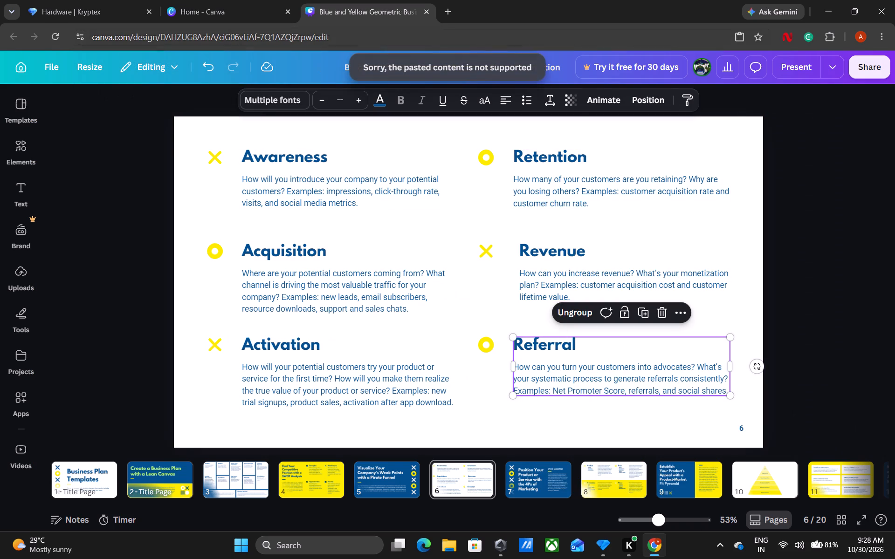
Apply Fade to the Referral, Revenue and Retention text groups on page 6.
click(587, 103)
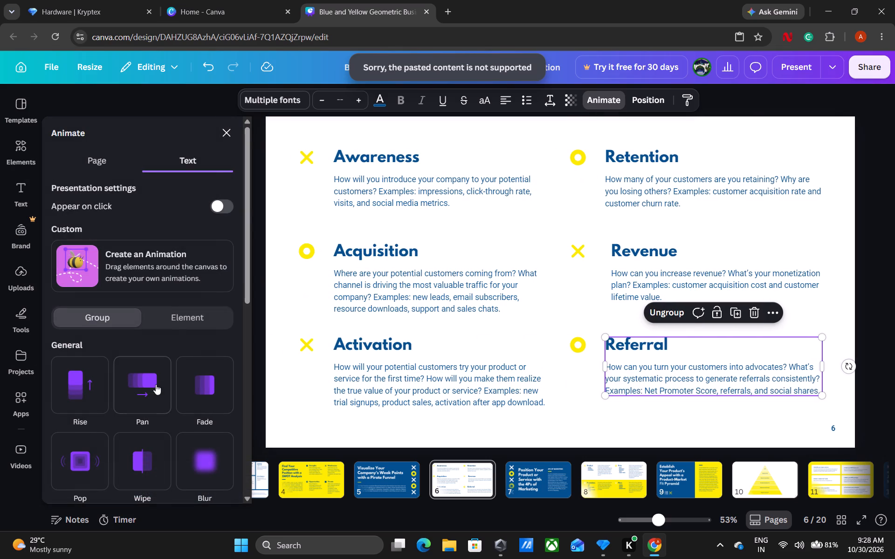
click(215, 400)
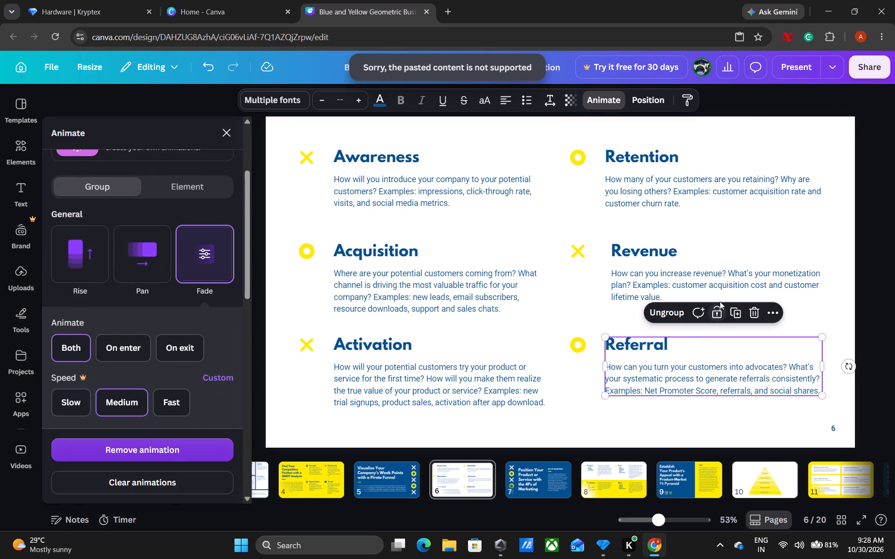
click(698, 282)
click(185, 263)
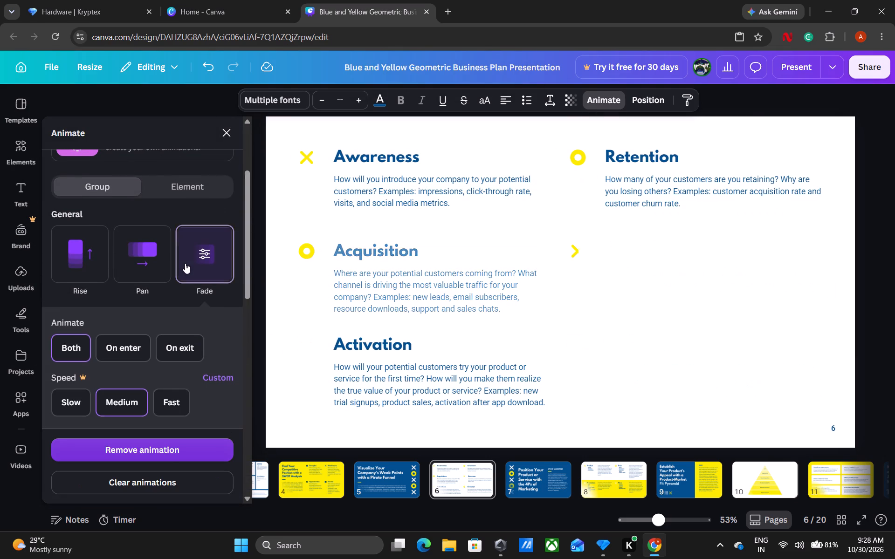
click(605, 165)
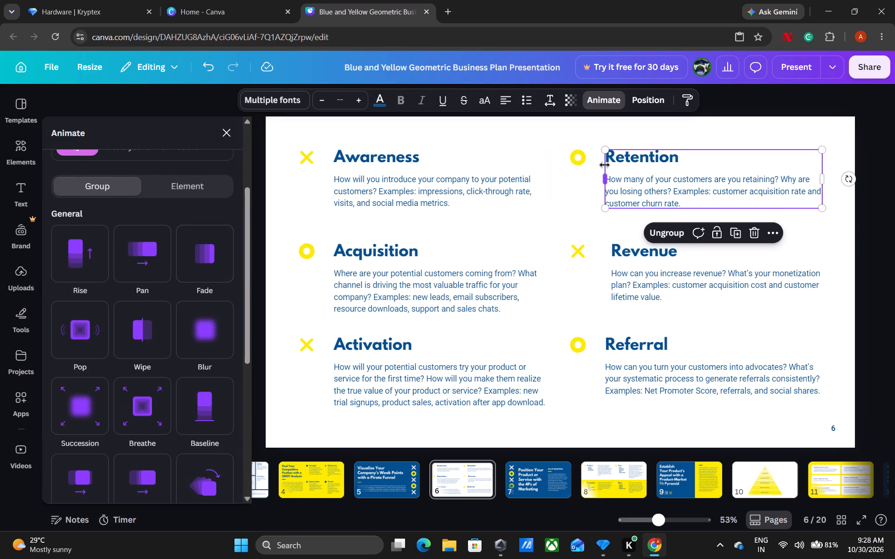
click(197, 264)
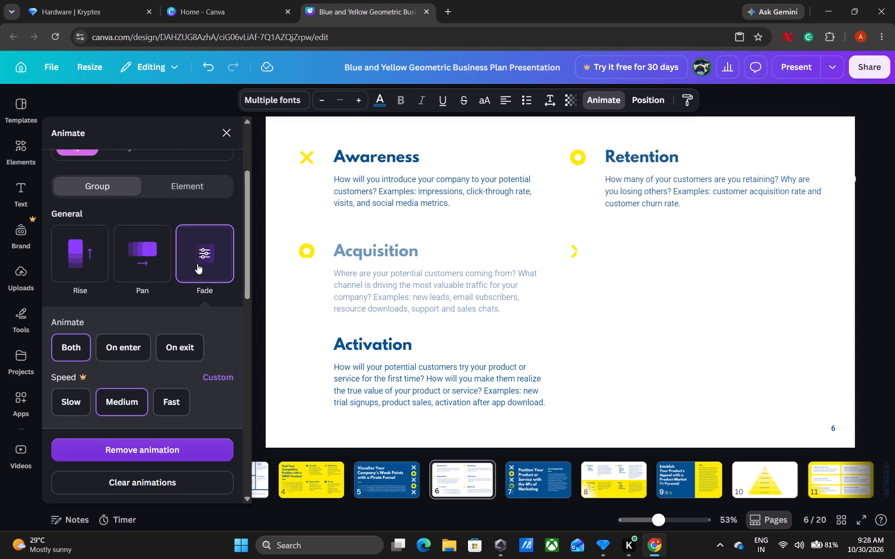
On page 7, apply Fade to the column of crosses and rings and Blur to the 4Ps of Marketing text group.
click(527, 460)
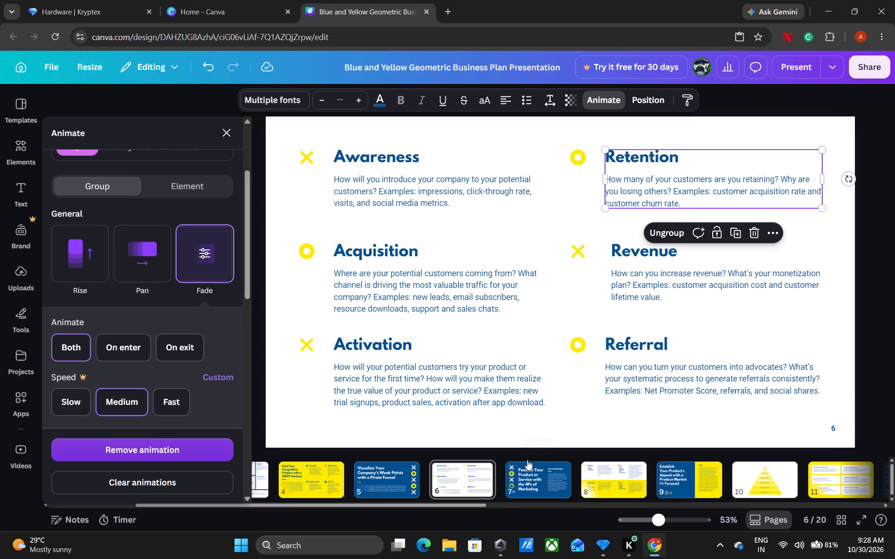
click(530, 468)
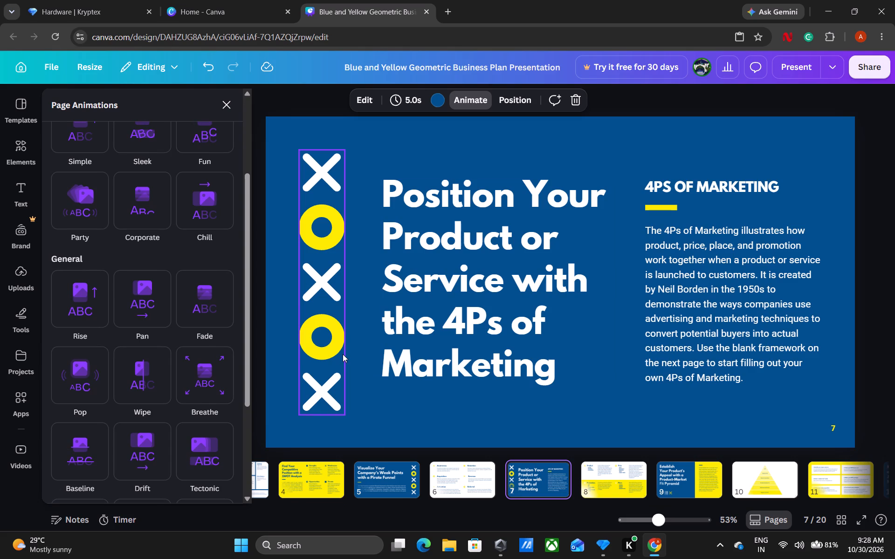
click(329, 329)
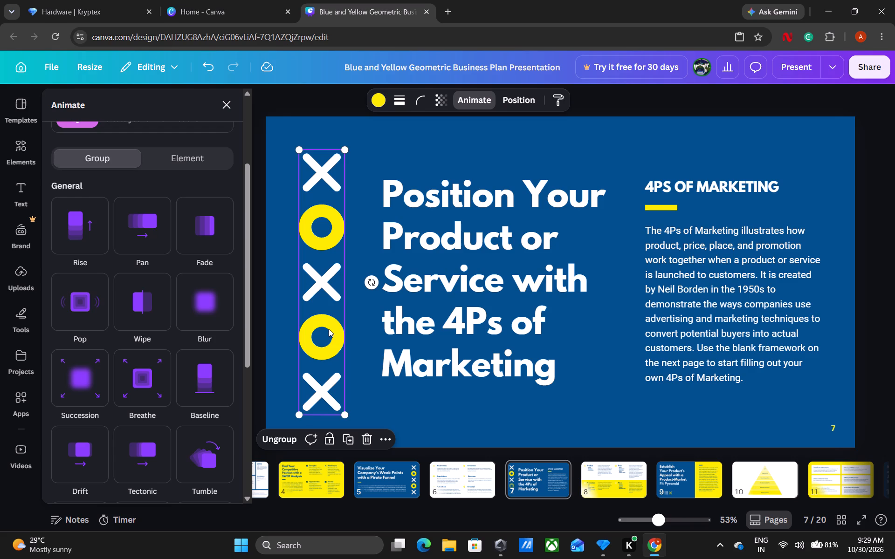
click(192, 225)
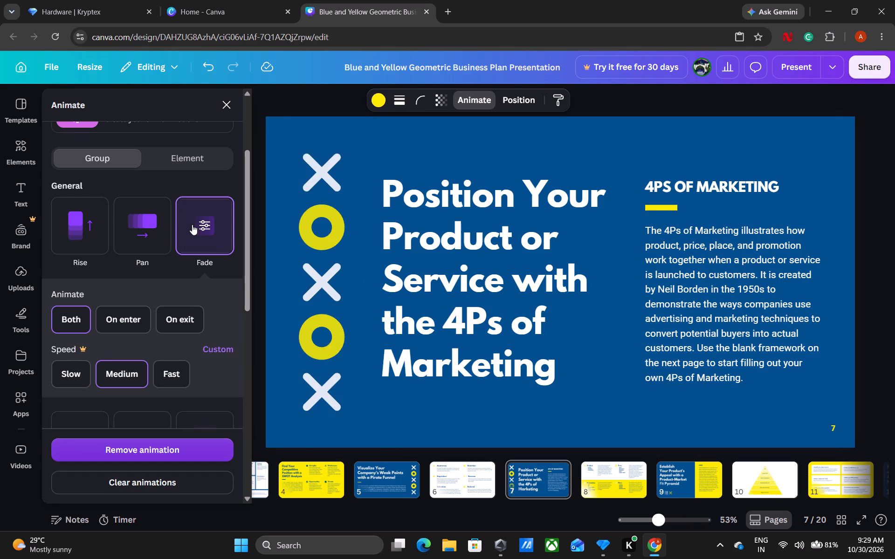
click(483, 221)
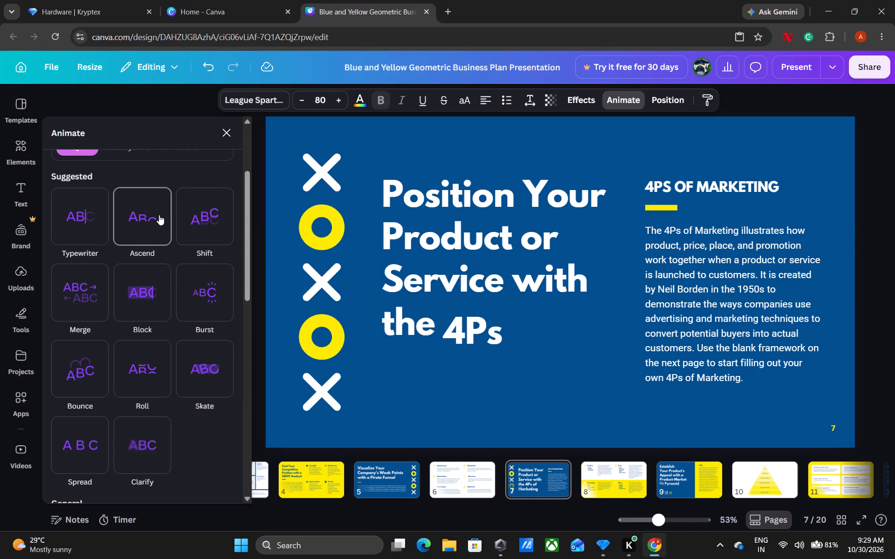
click(675, 198)
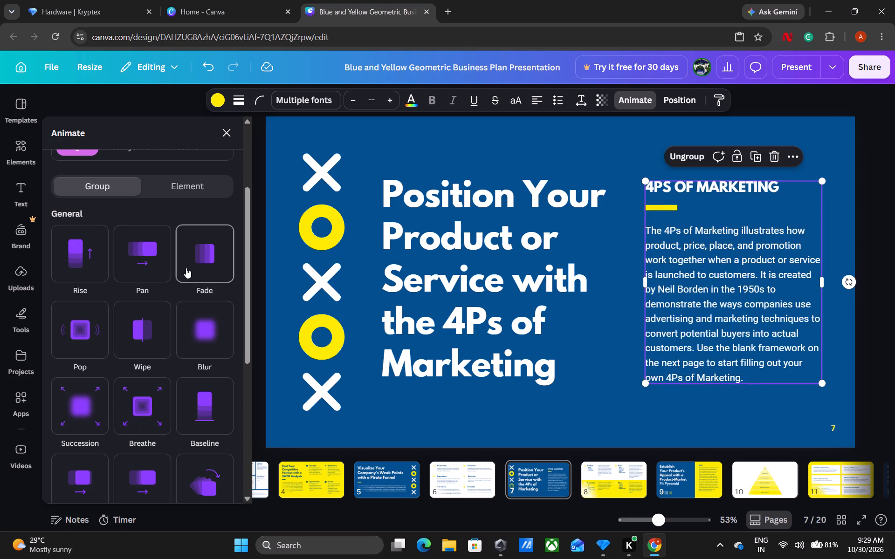
click(193, 354)
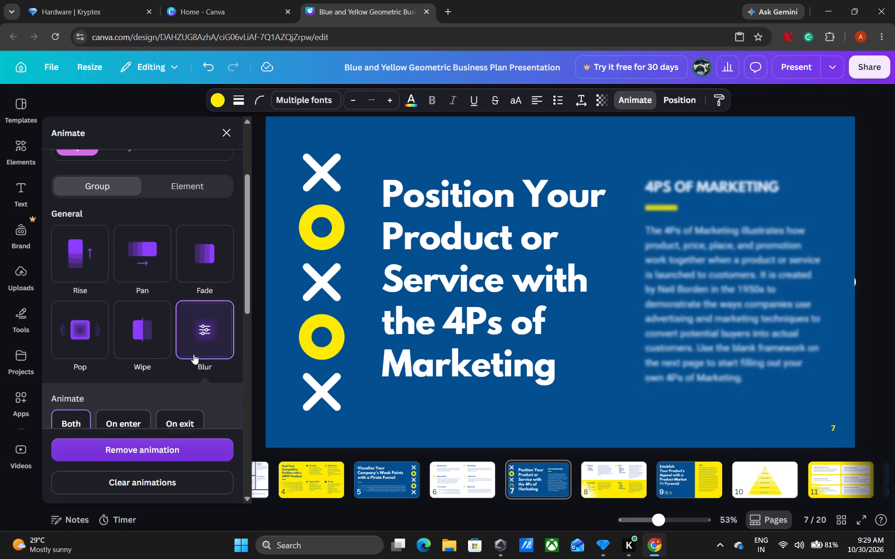
On page 8, apply Wipe to the cross and ring icons beside Product, Promotion, Price and Place.
scroll(437, 344, down, 2)
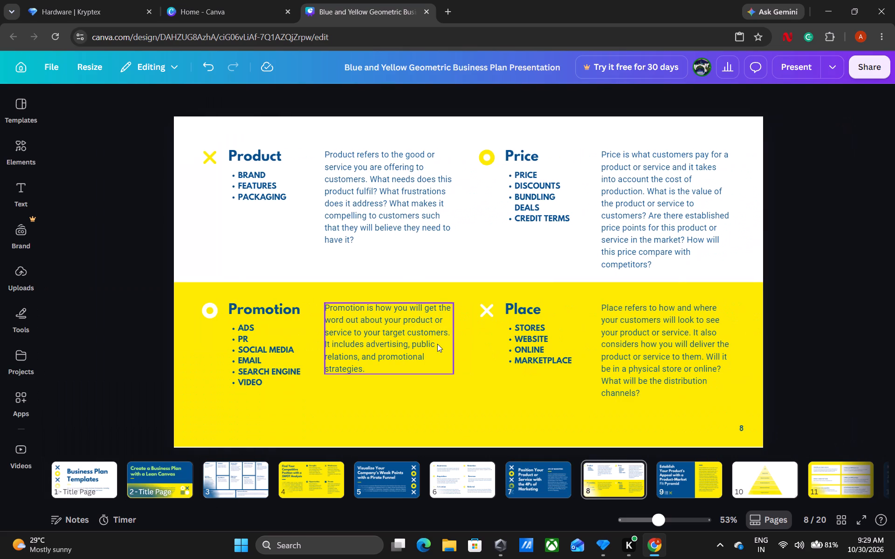
click(435, 481)
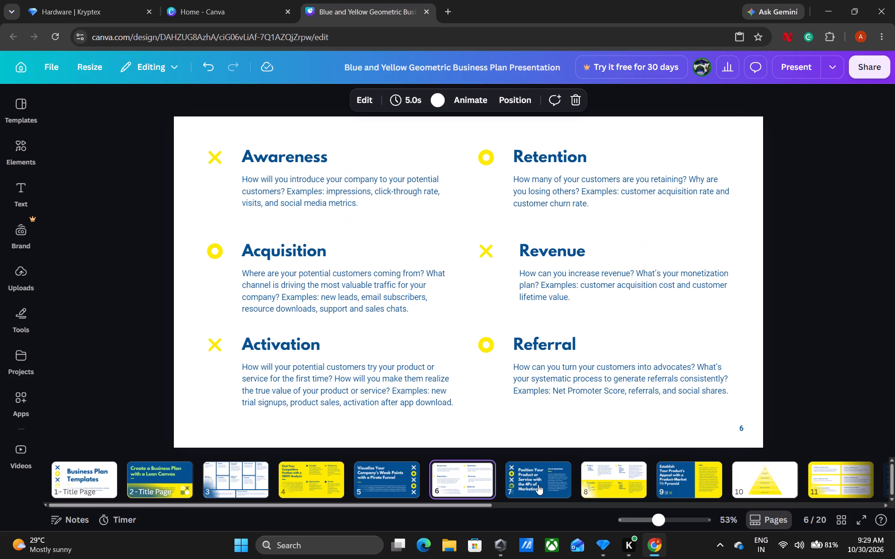
click(624, 483)
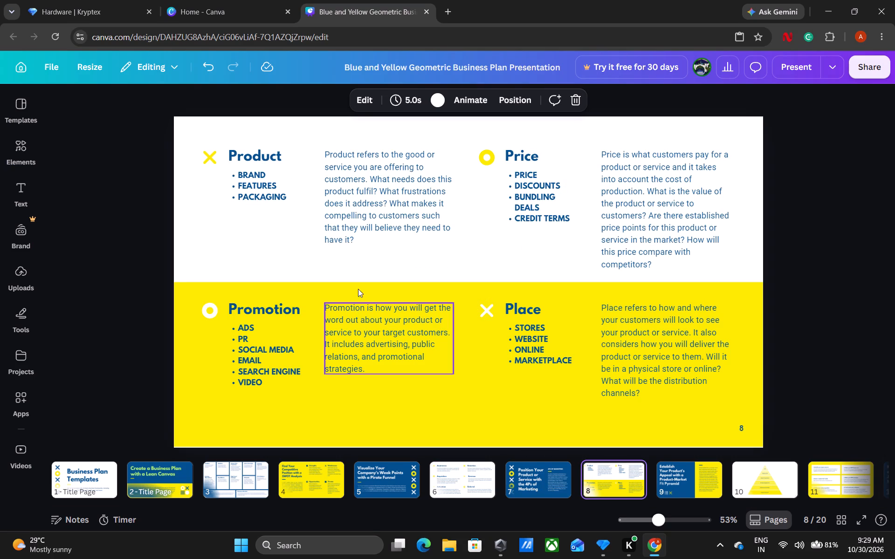
click(208, 164)
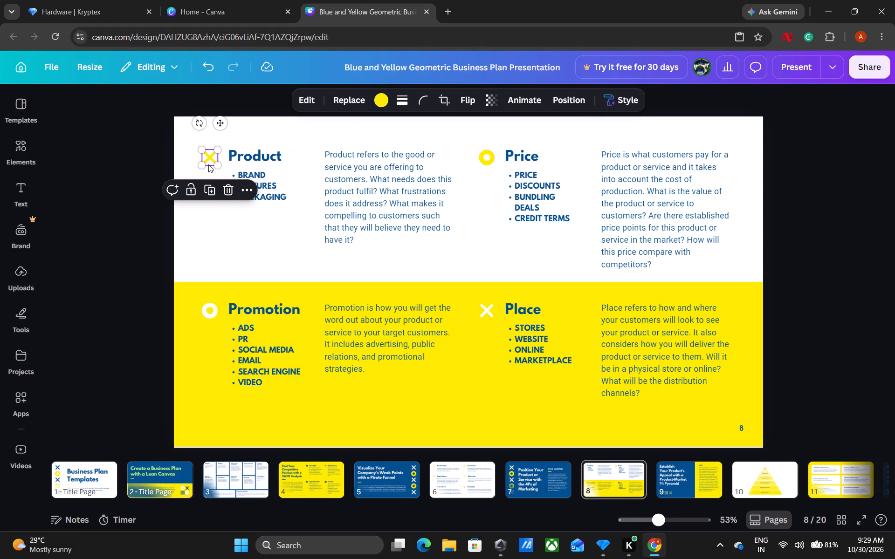
click(508, 100)
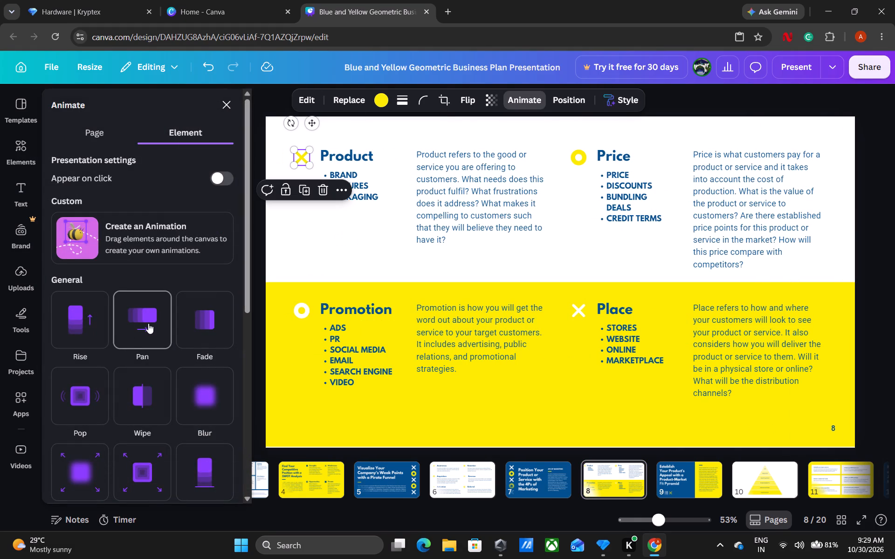
click(131, 388)
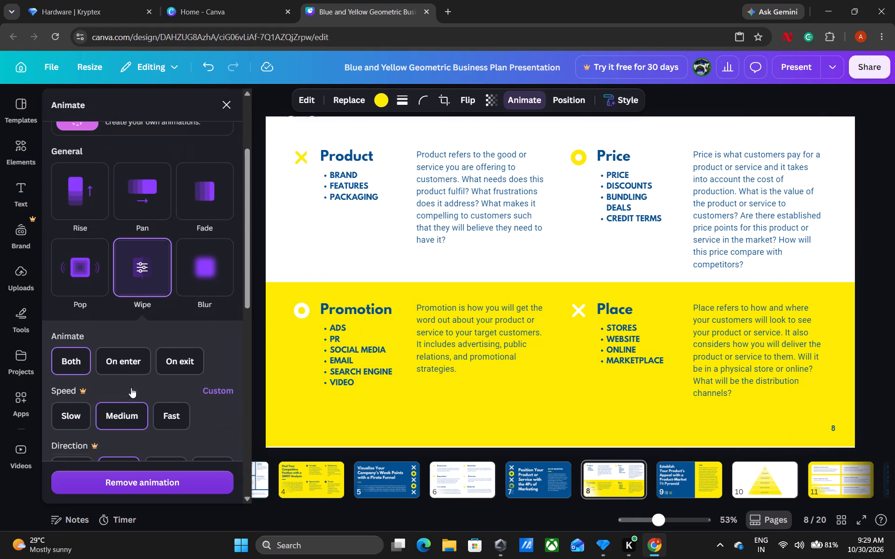
click(302, 314)
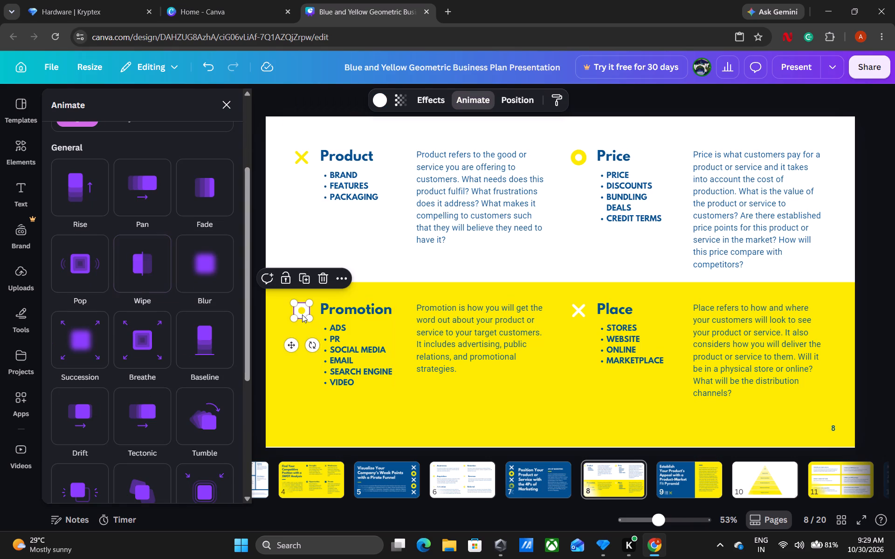
click(155, 279)
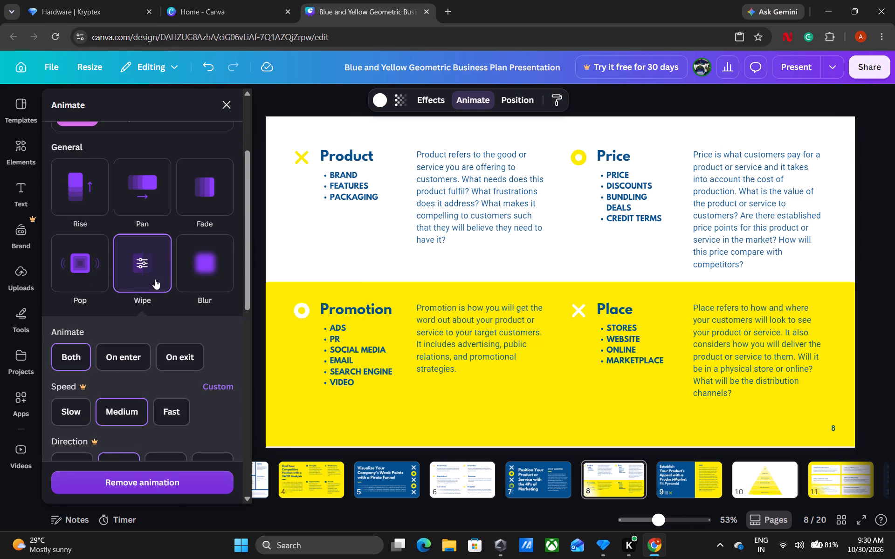
click(580, 162)
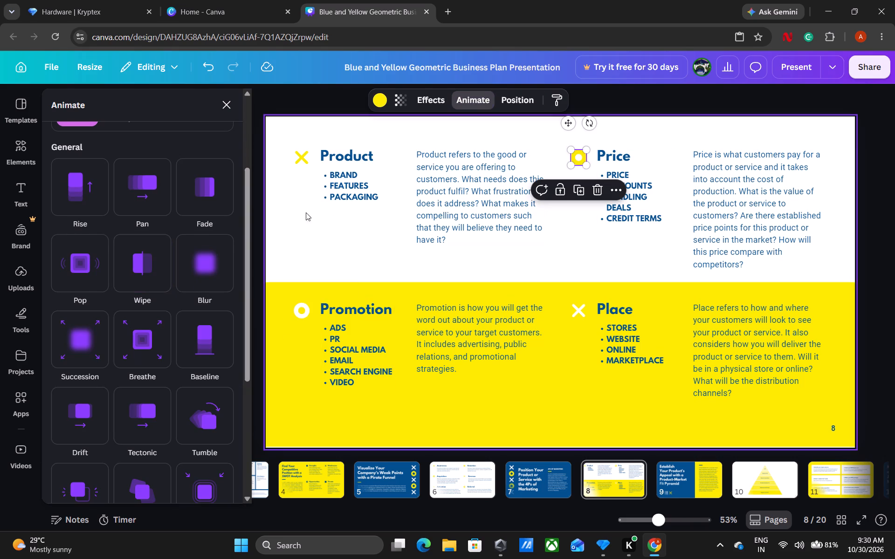
click(131, 281)
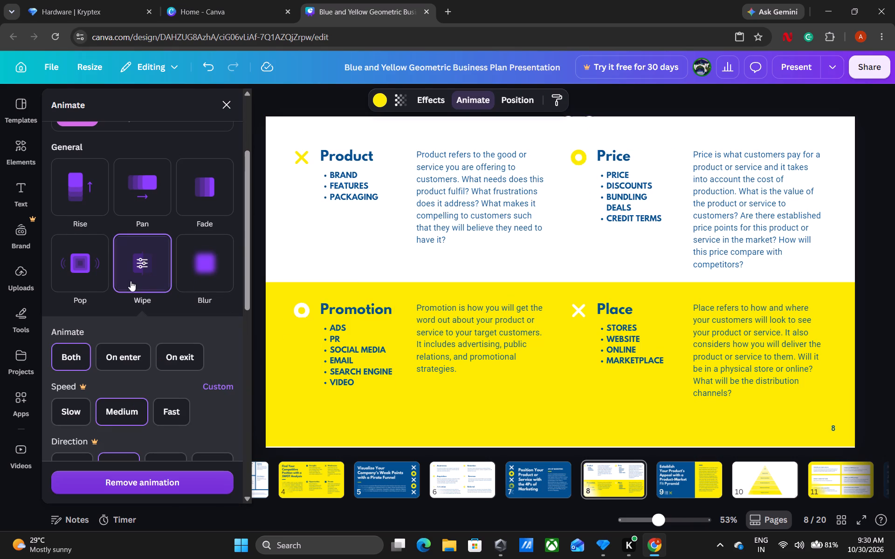
click(578, 316)
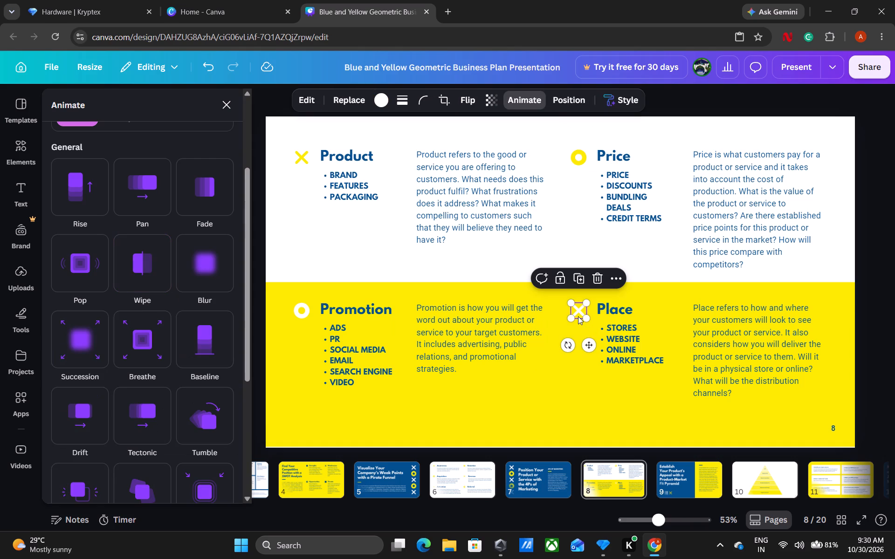
click(130, 282)
Apply Wipe to the Product and Promotion heading-and-bullet groups on page 8.
click(346, 167)
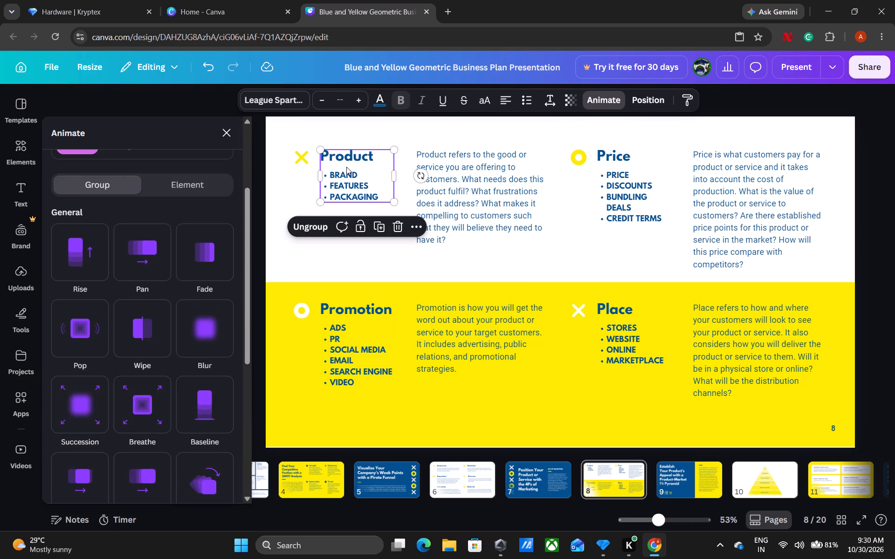
click(157, 324)
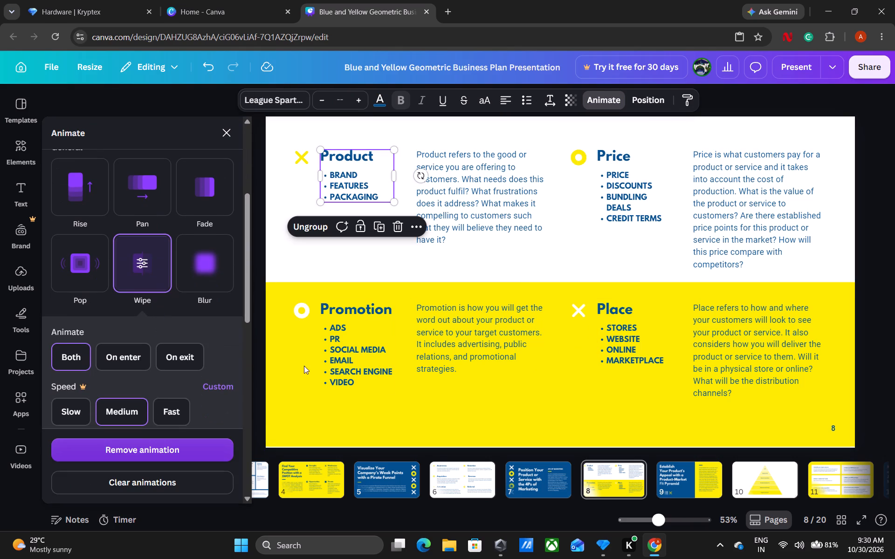
click(370, 382)
click(142, 266)
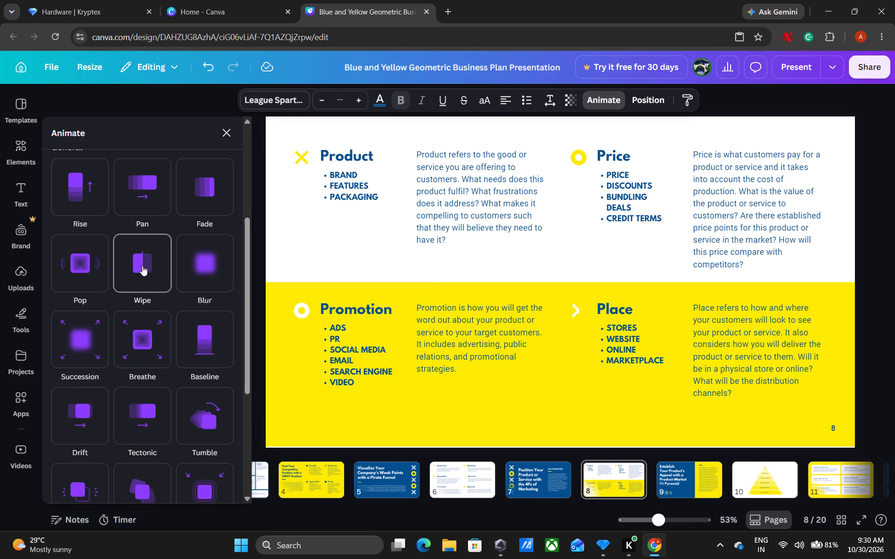
Apply Typewriter to the Product, Promotion, Price and Place description paragraphs on page 8.
click(491, 165)
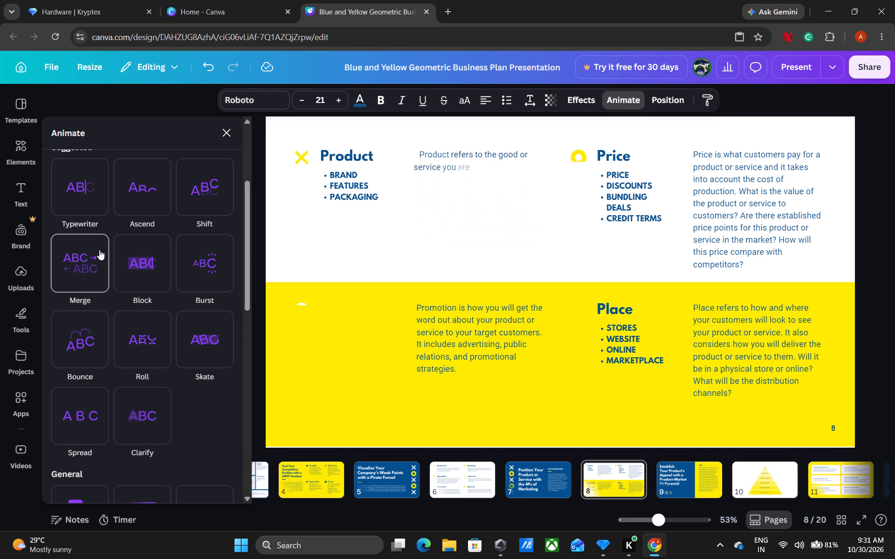
click(90, 185)
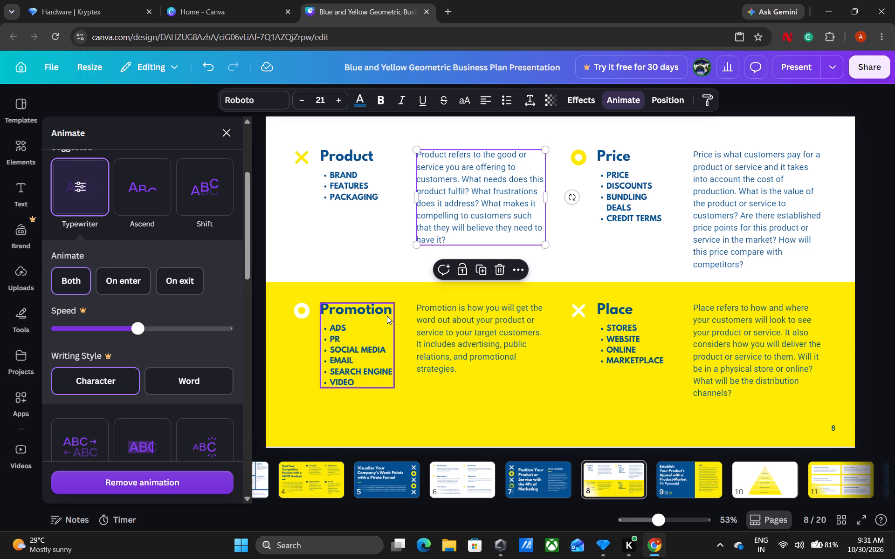
click(451, 352)
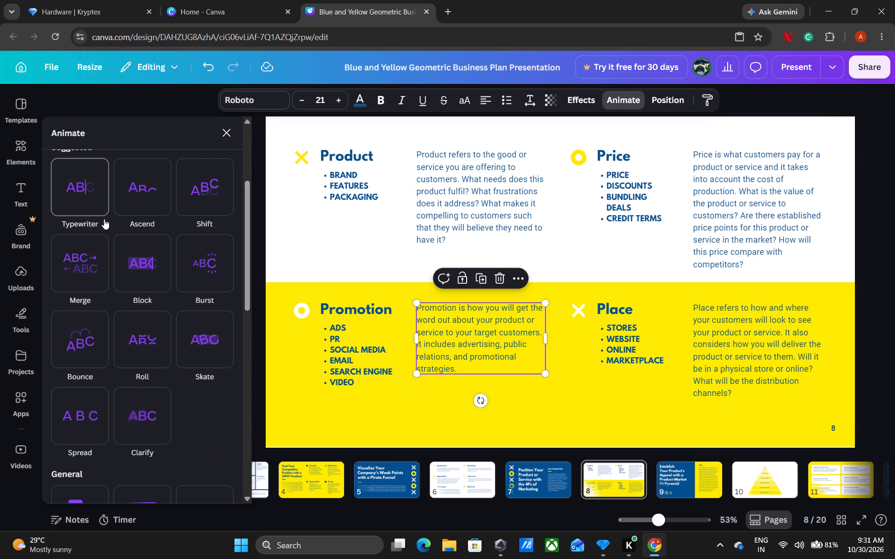
click(103, 217)
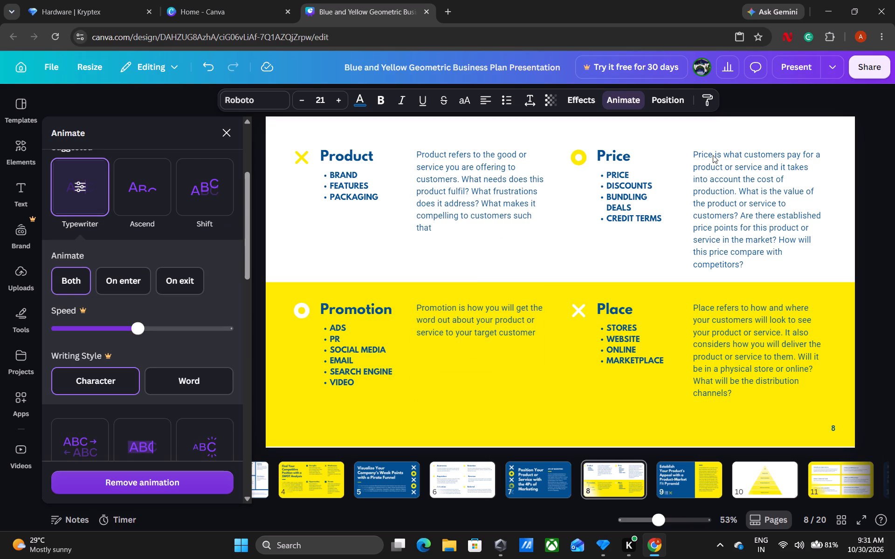
click(728, 199)
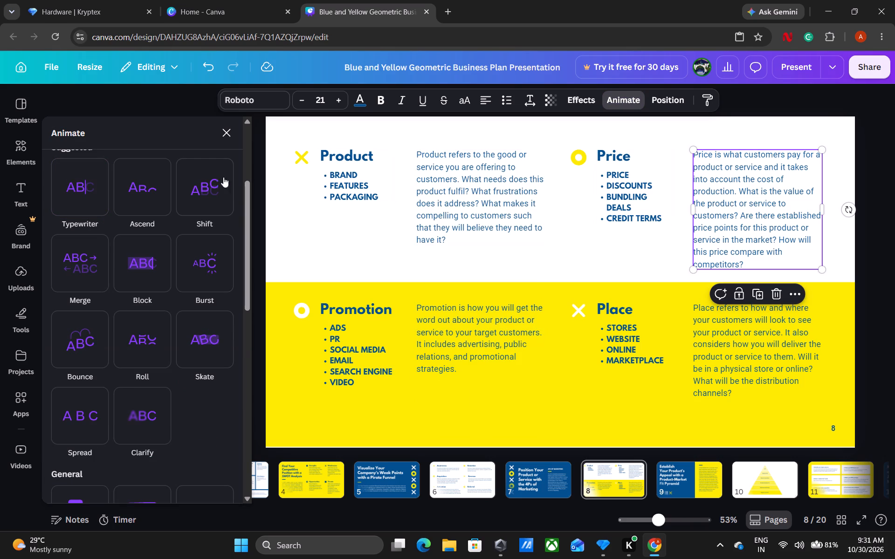
click(85, 191)
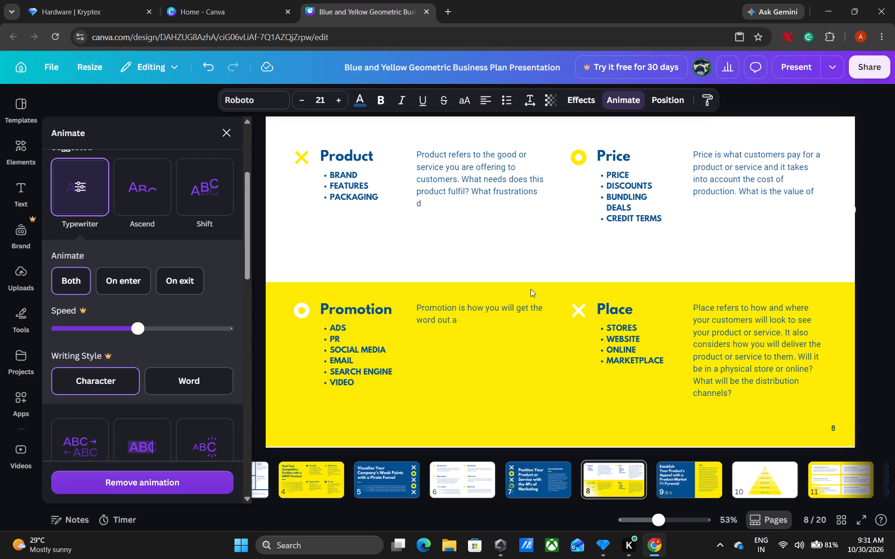
click(787, 329)
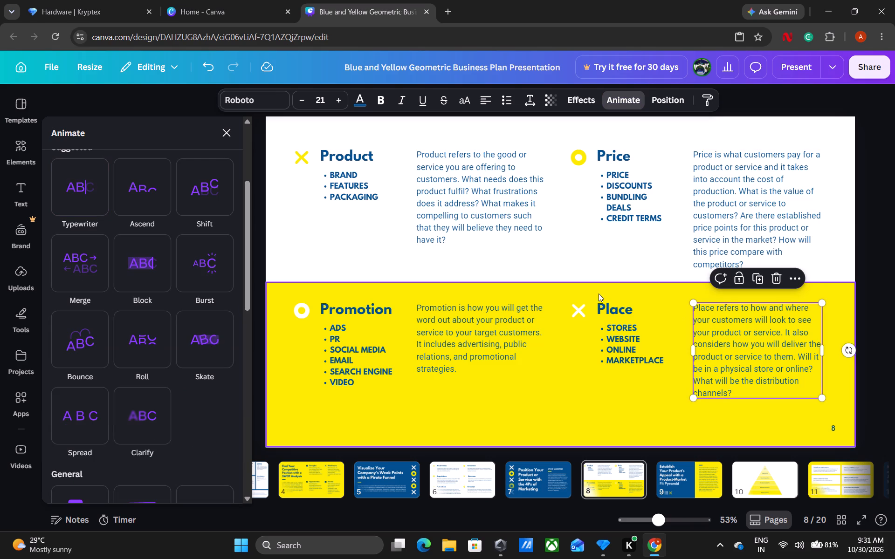
scroll(214, 224, up, 1)
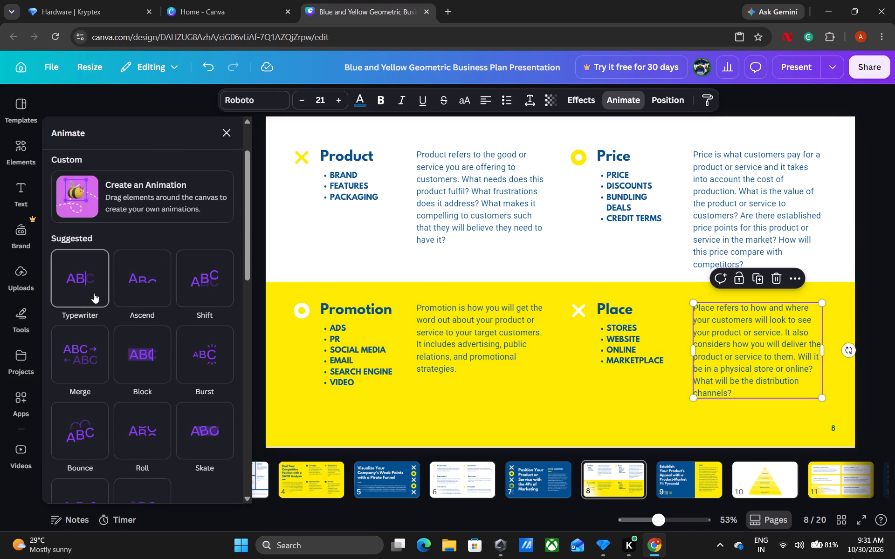
click(94, 293)
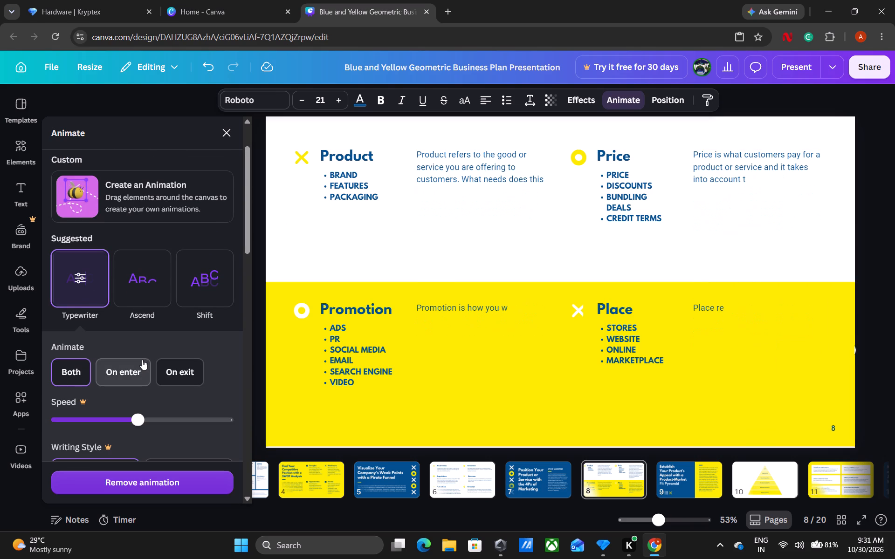
scroll(214, 327, down, 1)
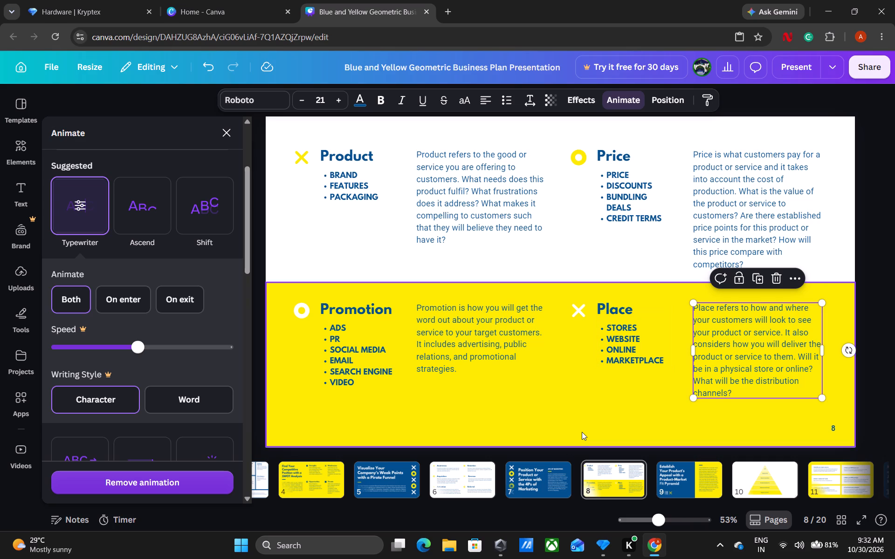
On page 5, change the Pirate Funnel text group's animation to Fade.
click(397, 472)
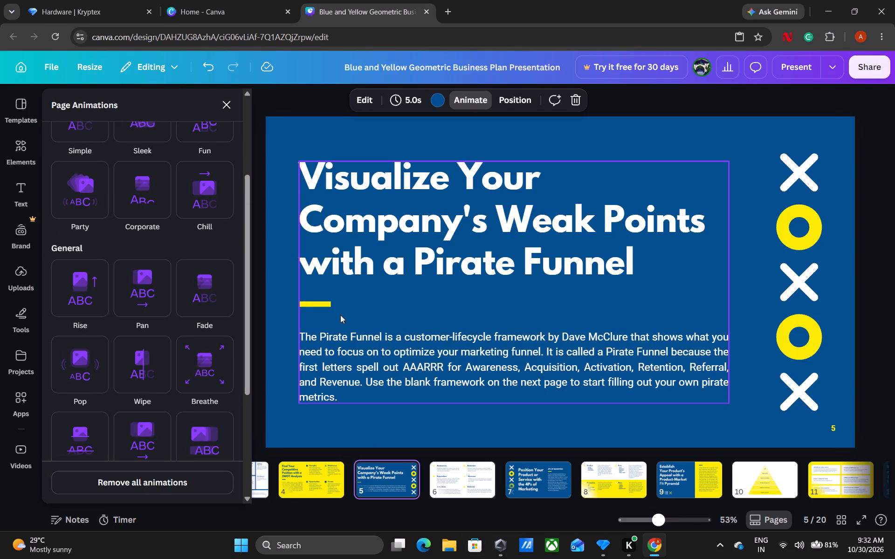
click(362, 277)
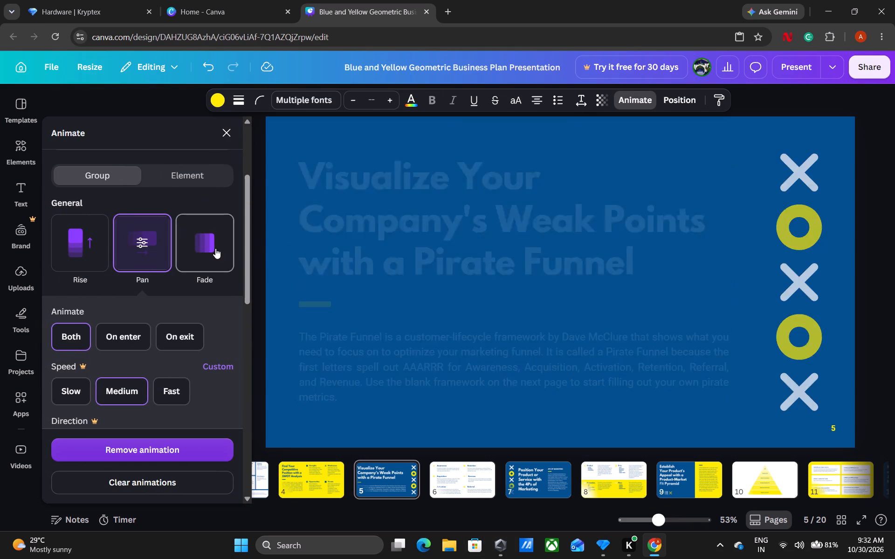
click(215, 248)
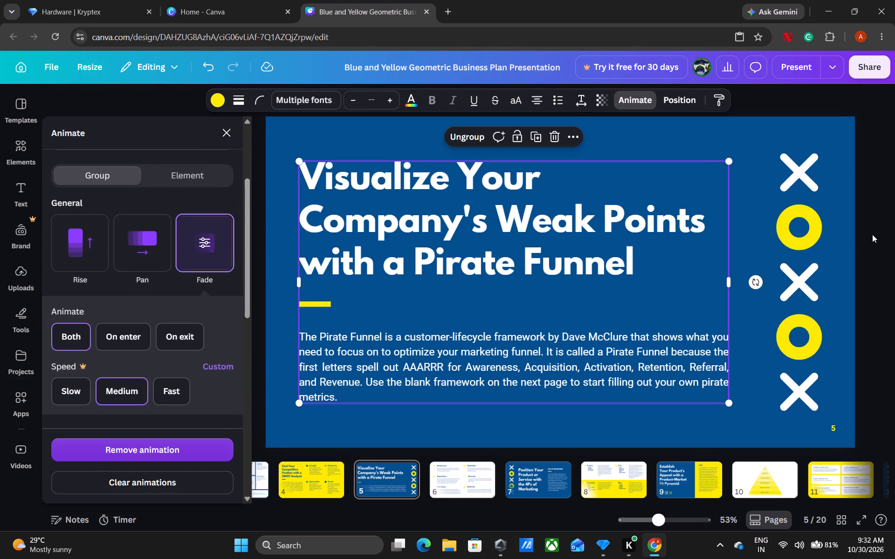
Try Wipe on page 5's column of crosses and rings, then settle on Baseline for it.
click(794, 246)
scroll(220, 305, down, 1)
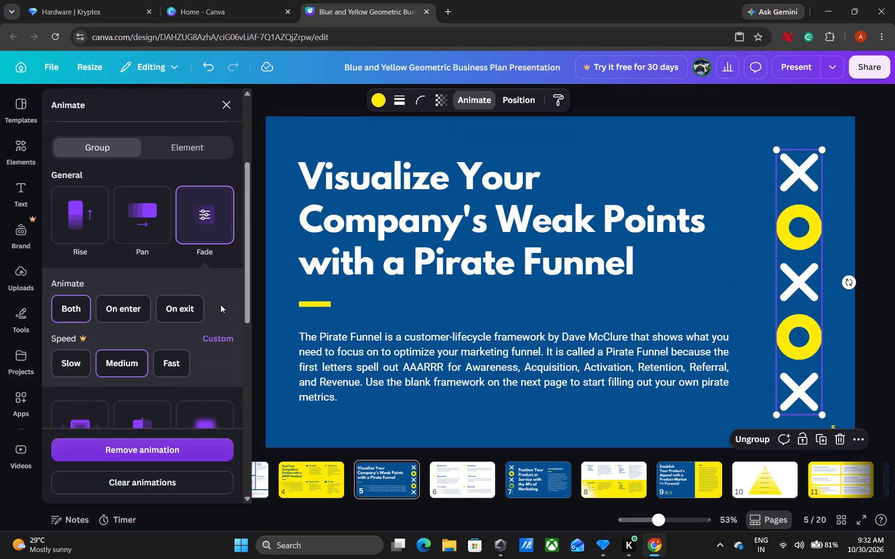
scroll(220, 305, down, 1)
click(136, 355)
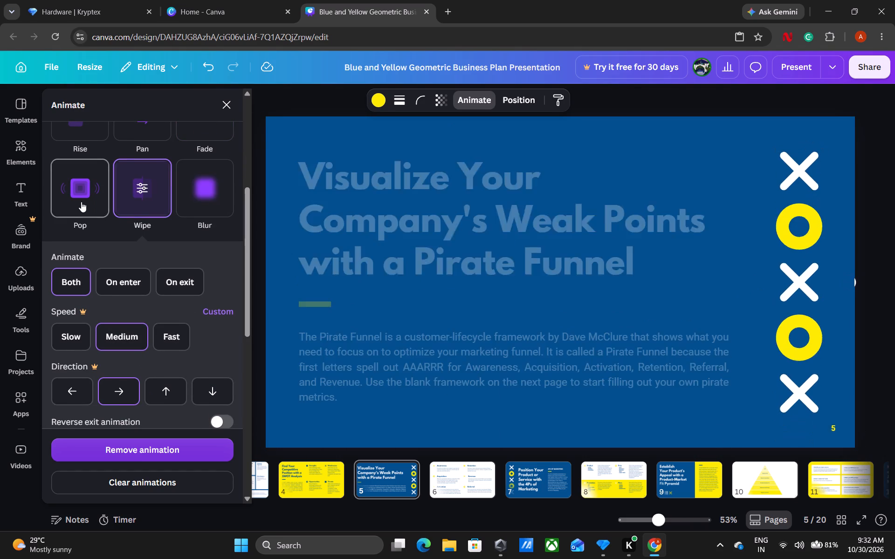
scroll(200, 179, down, 4)
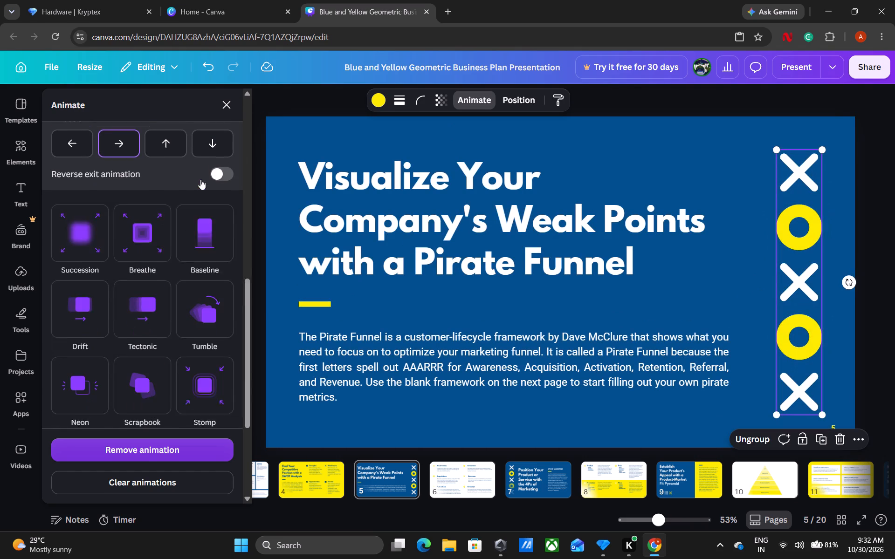
scroll(200, 179, down, 2)
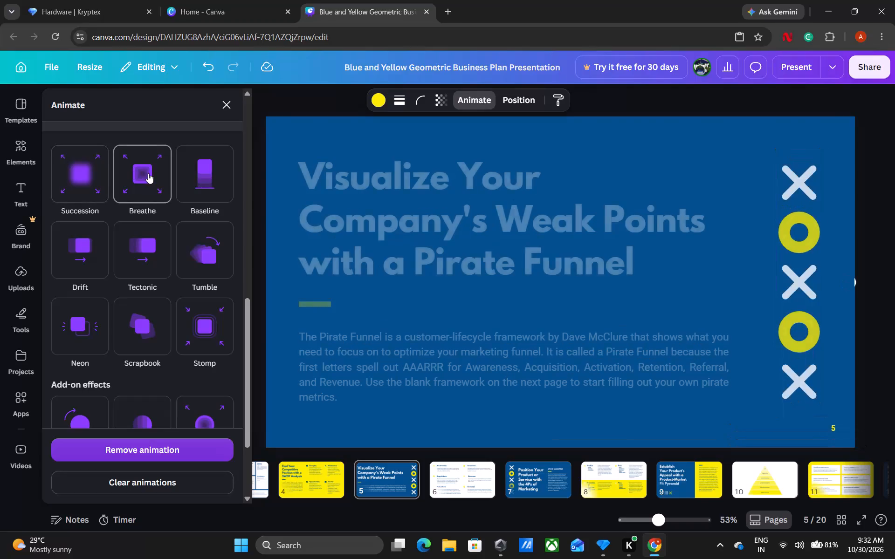
click(200, 187)
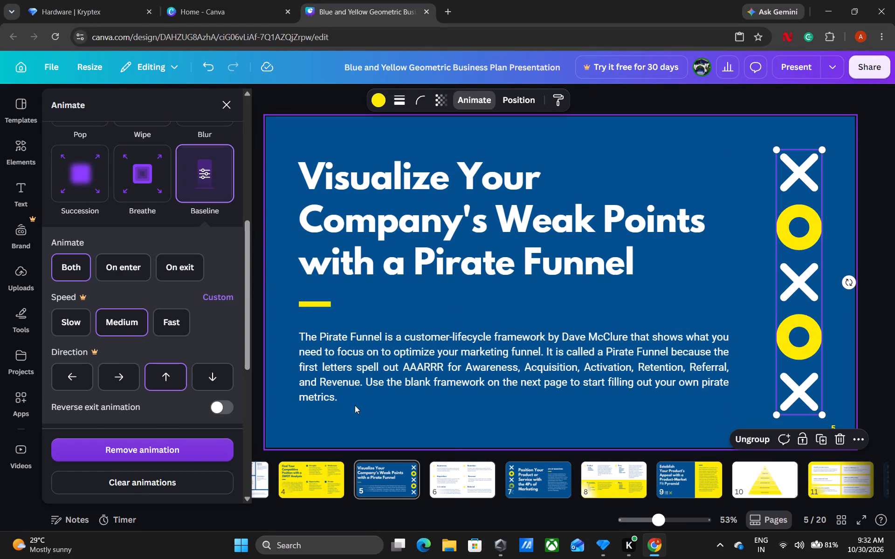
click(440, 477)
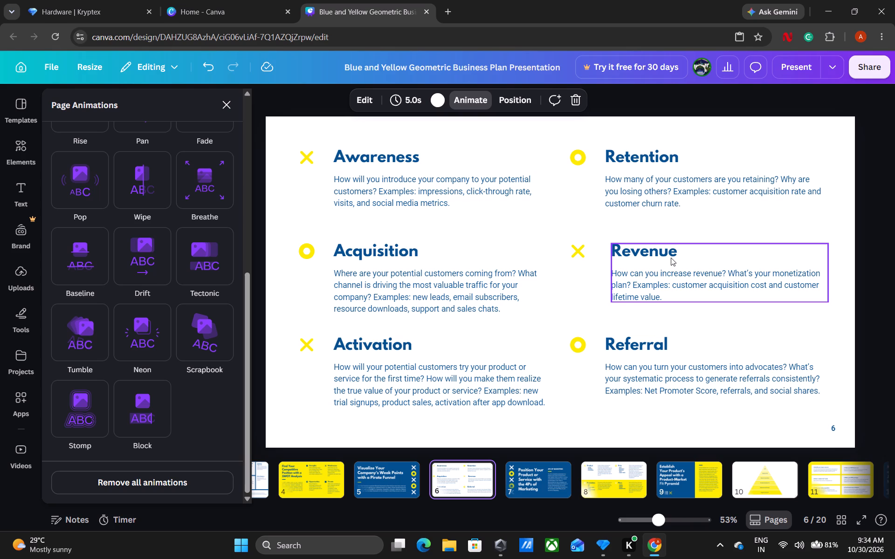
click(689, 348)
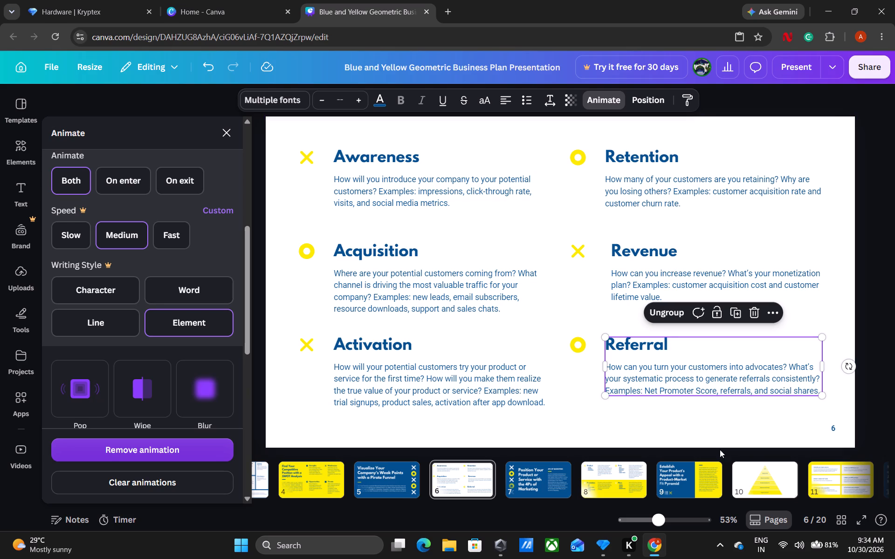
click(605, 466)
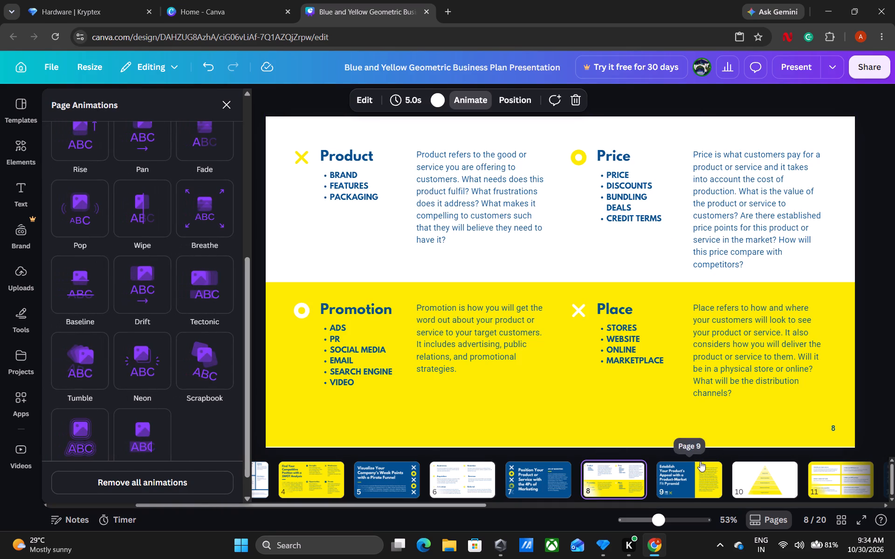
Look through pages 5 to 10 to check their content and the animations on the text groups.
click(700, 461)
click(788, 458)
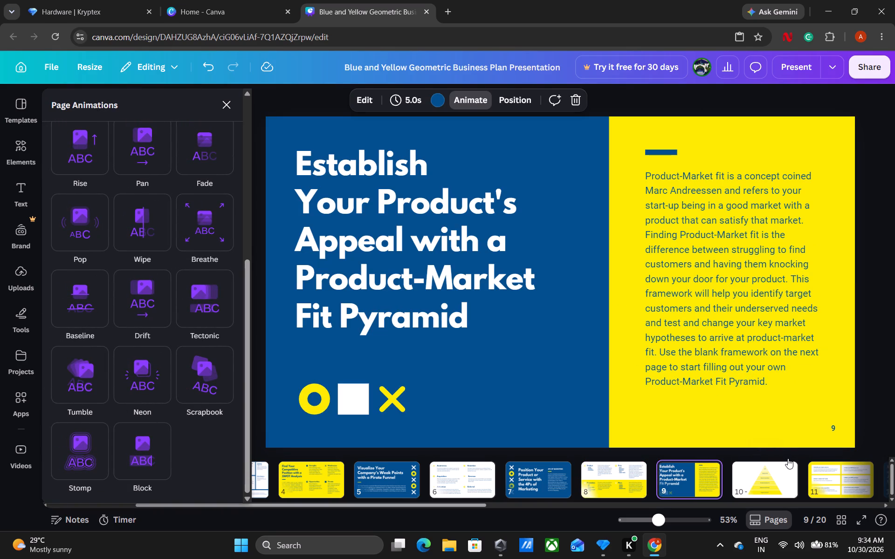
click(445, 473)
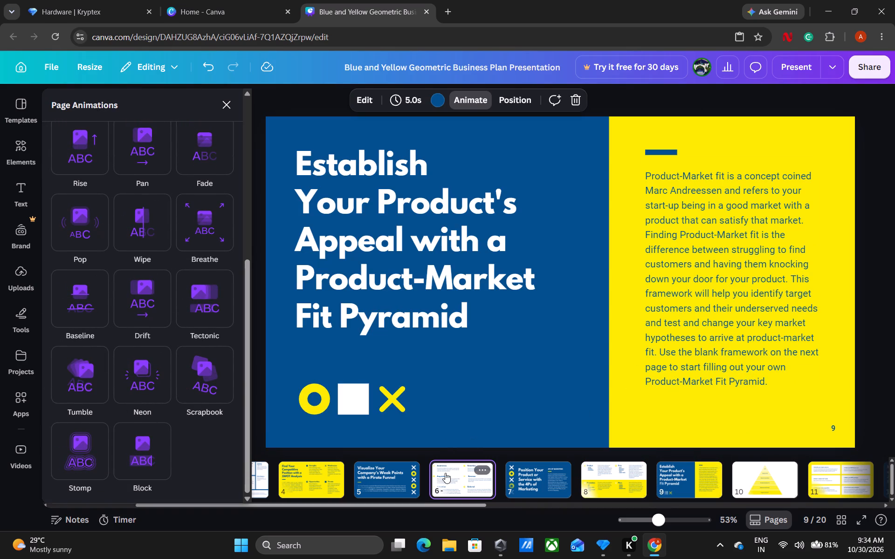
click(361, 470)
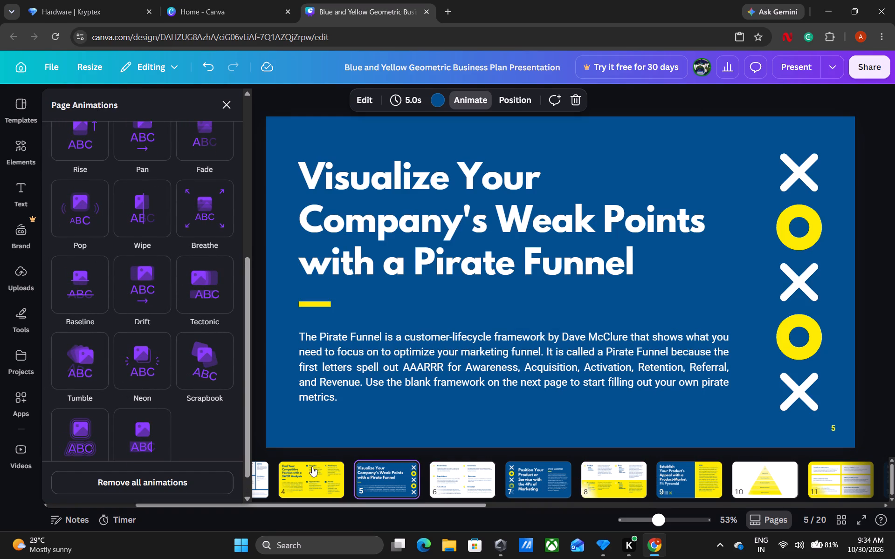
click(462, 477)
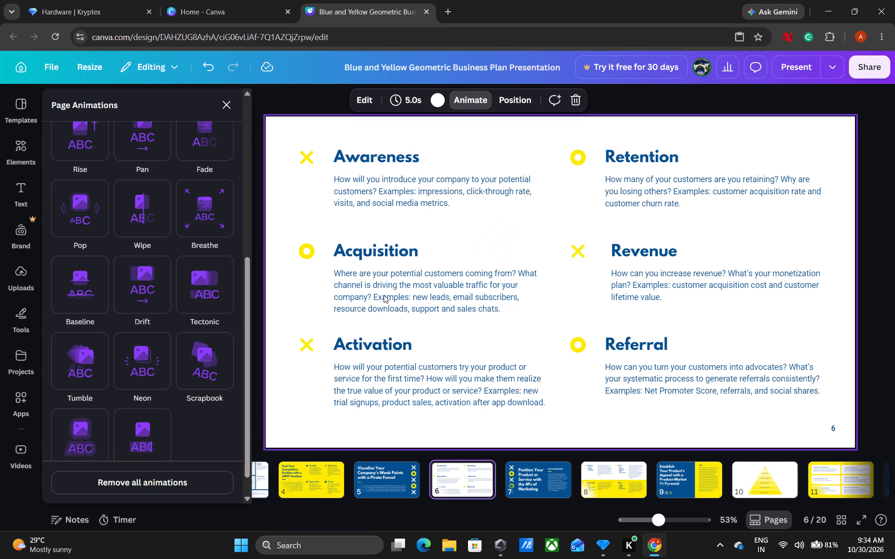
click(298, 252)
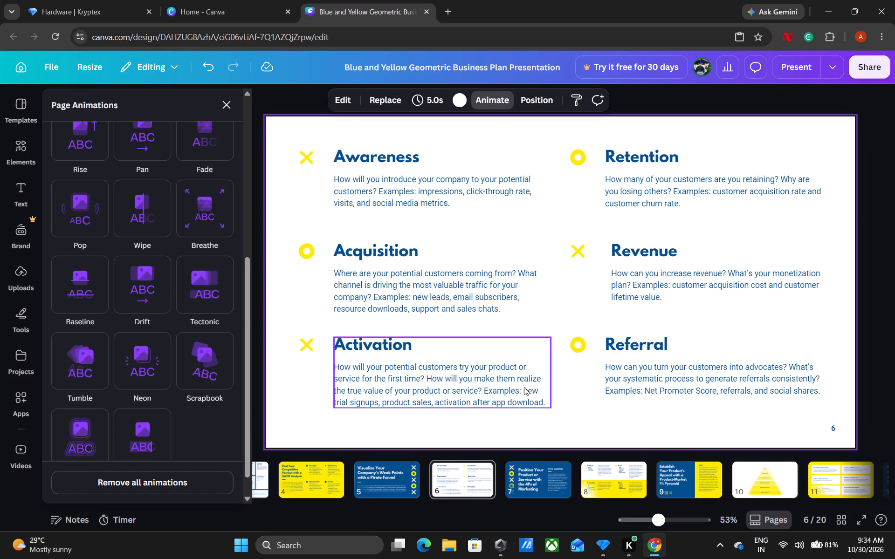
click(530, 470)
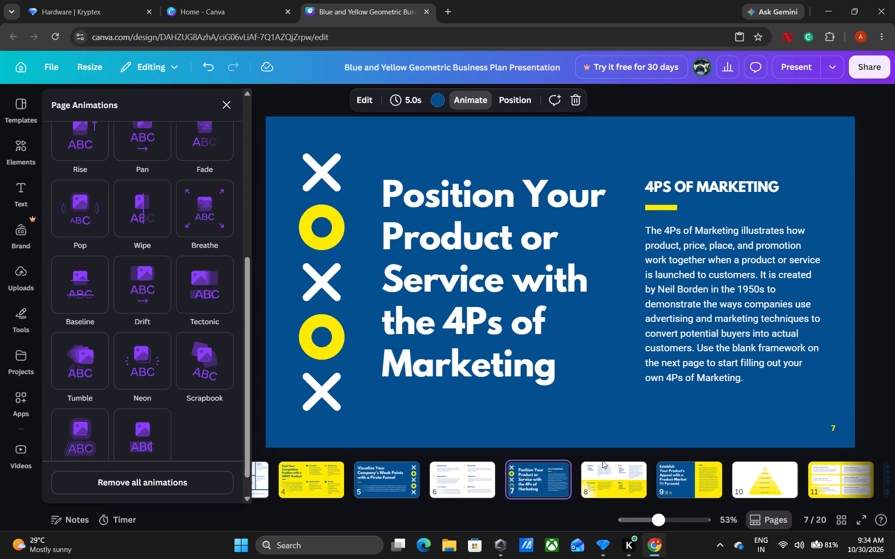
click(600, 462)
click(704, 484)
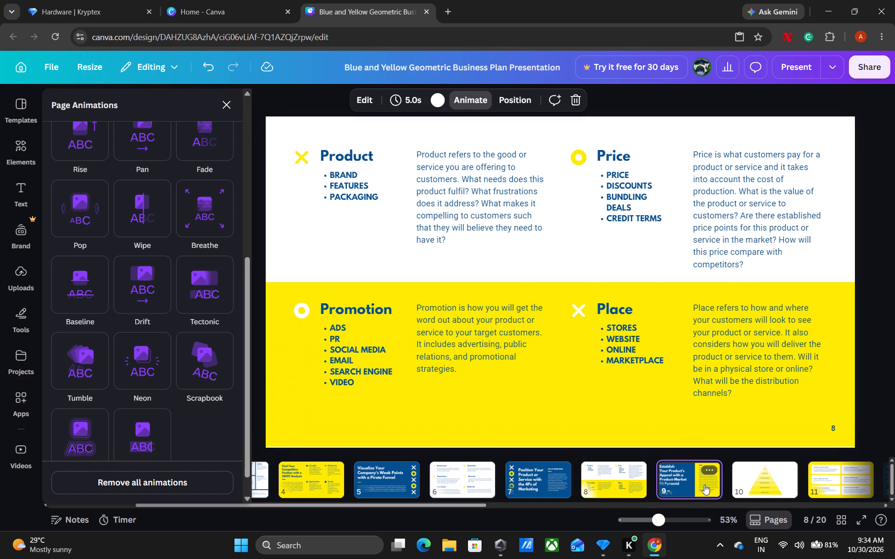
click(761, 487)
scroll(761, 487, left, 1)
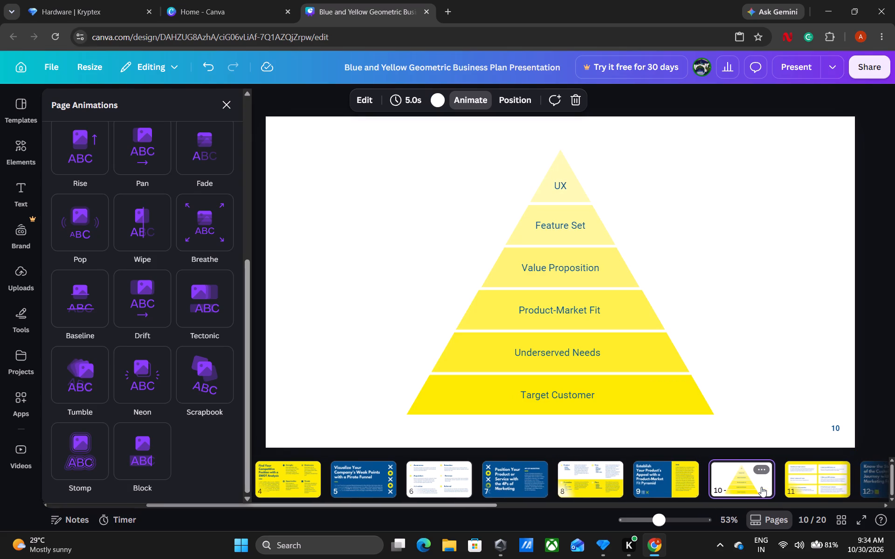
scroll(761, 487, left, 1)
click(551, 471)
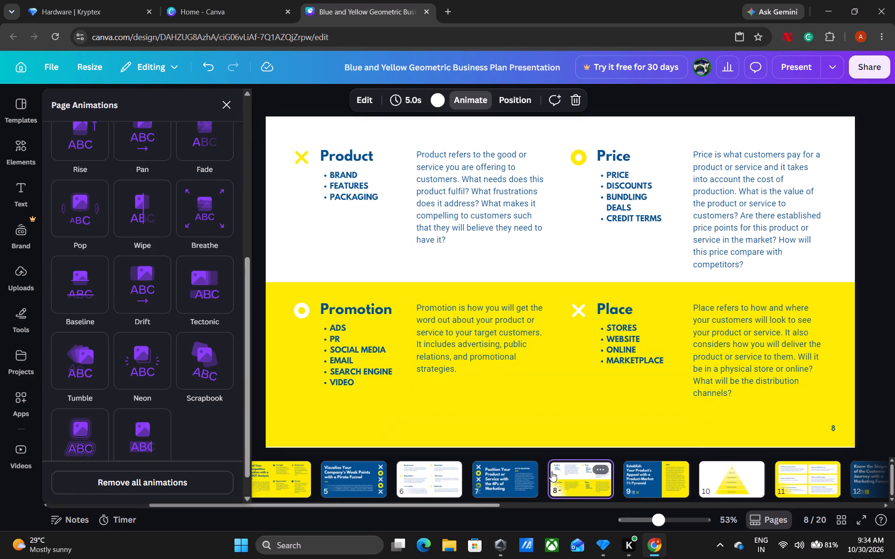
click(330, 182)
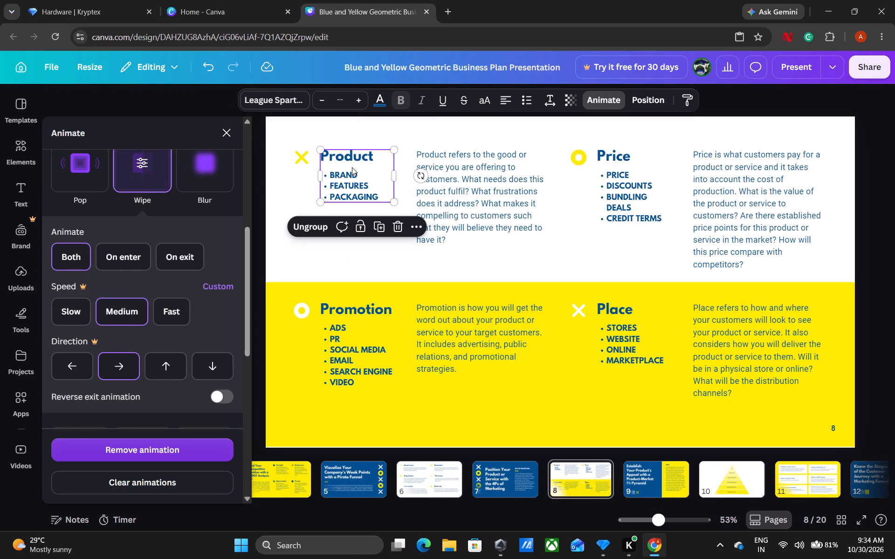
On page 9, apply the Typewriter animation to the Product-Market Fit Pyramid heading.
click(670, 487)
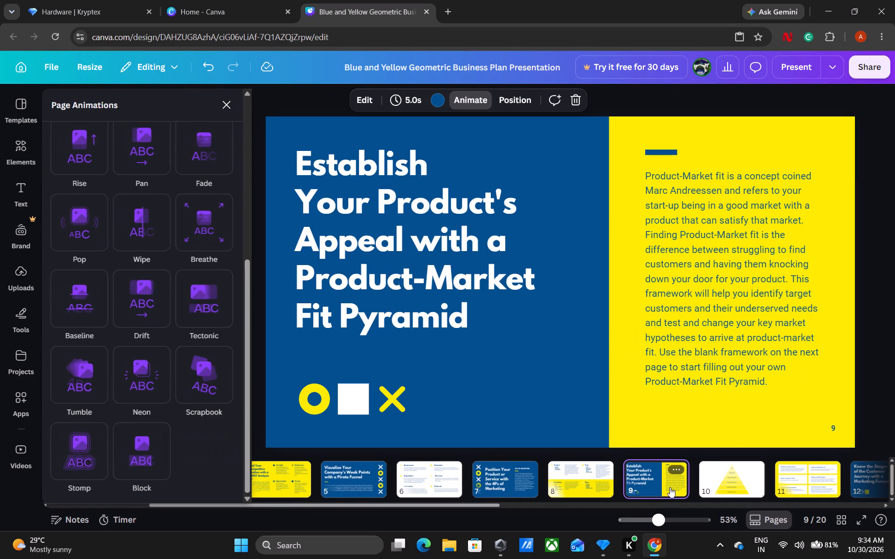
click(468, 288)
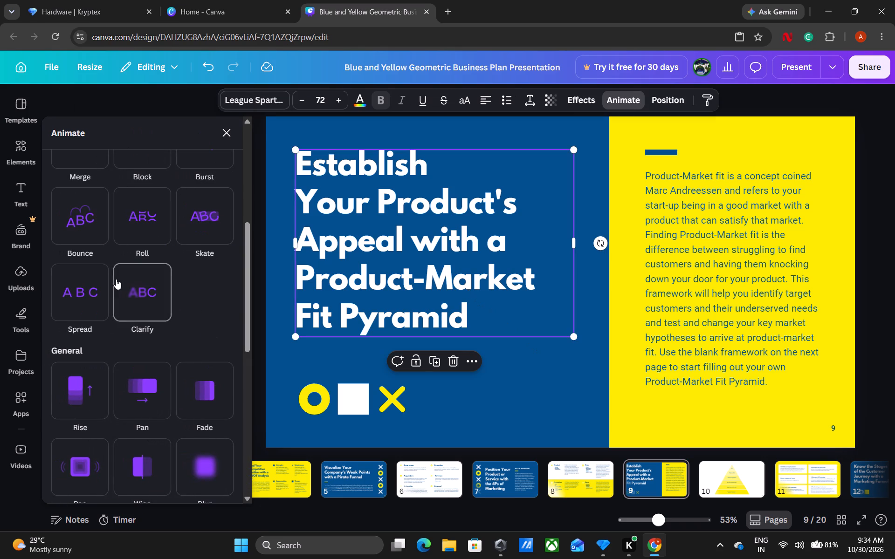
scroll(116, 279, up, 5)
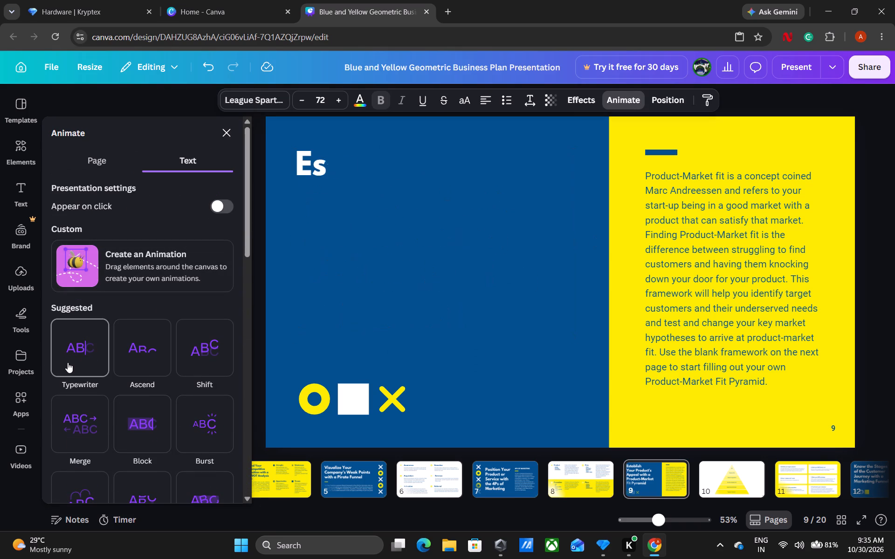
click(68, 362)
Apply the Wipe animation to page 9's ring, square and cross group.
click(355, 398)
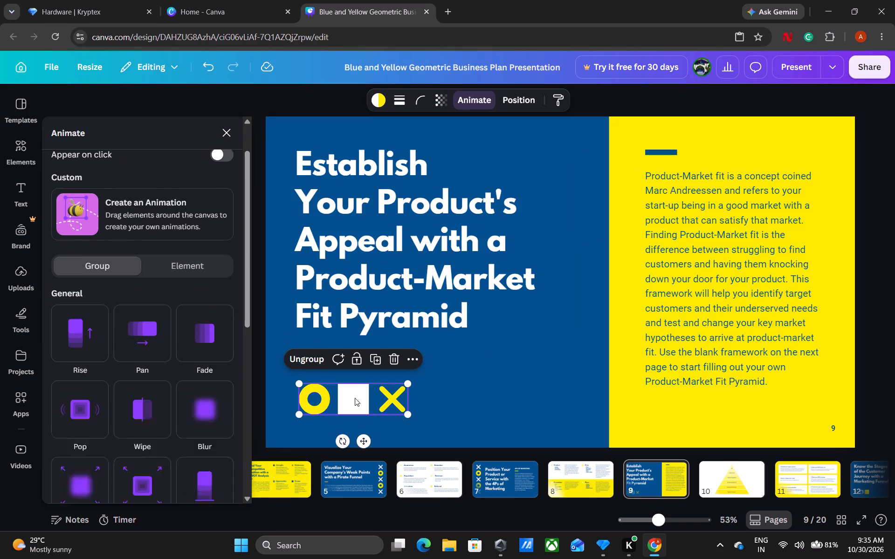
click(140, 390)
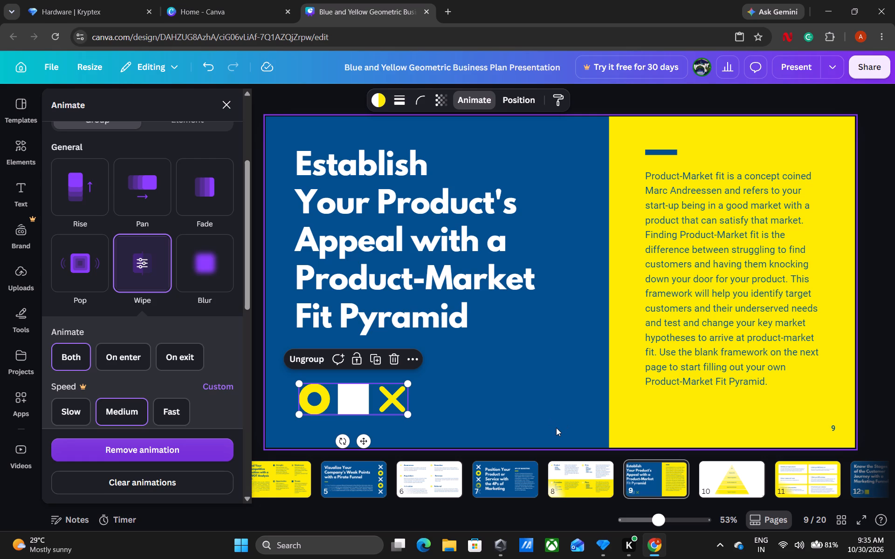
Apply the Fade animation to page 9's Product-Market fit description group.
click(747, 258)
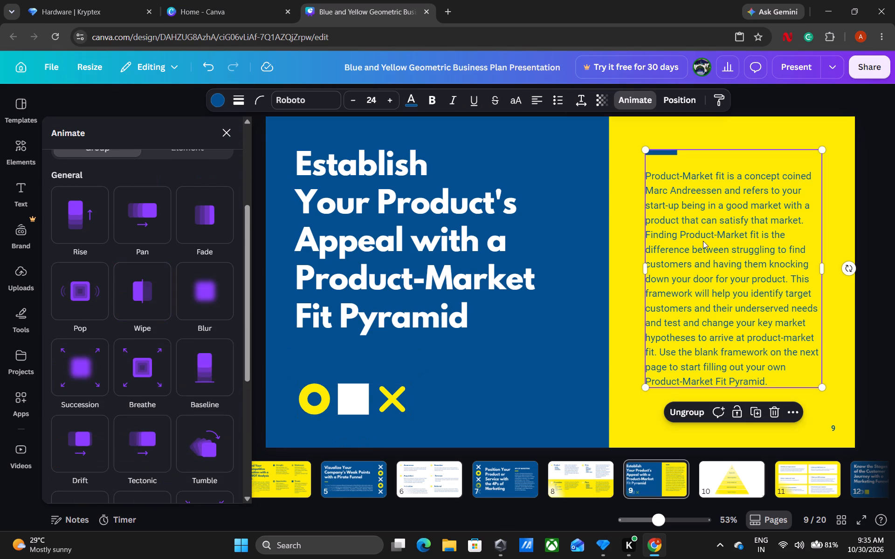
click(224, 225)
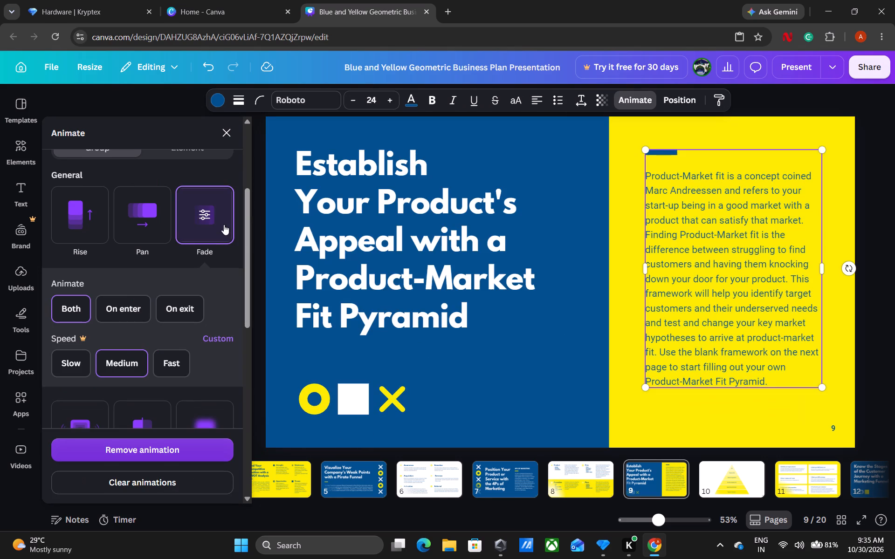
click(224, 225)
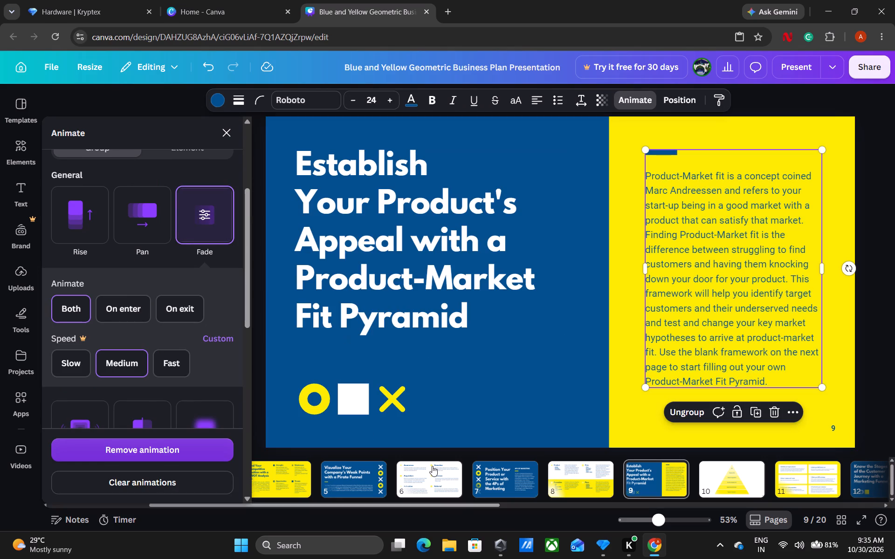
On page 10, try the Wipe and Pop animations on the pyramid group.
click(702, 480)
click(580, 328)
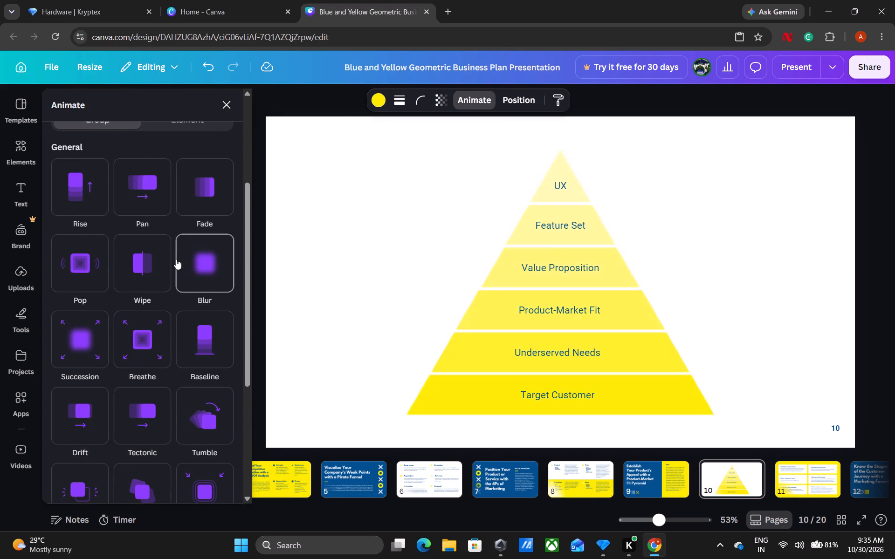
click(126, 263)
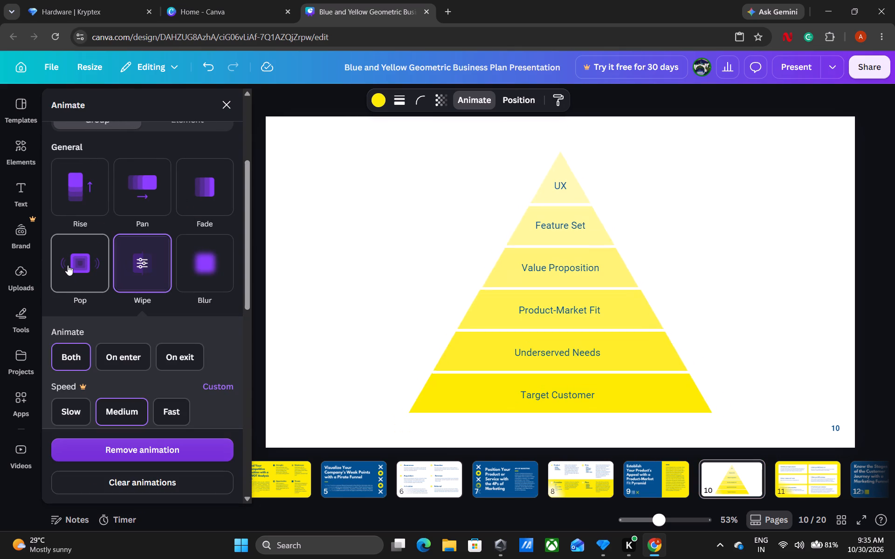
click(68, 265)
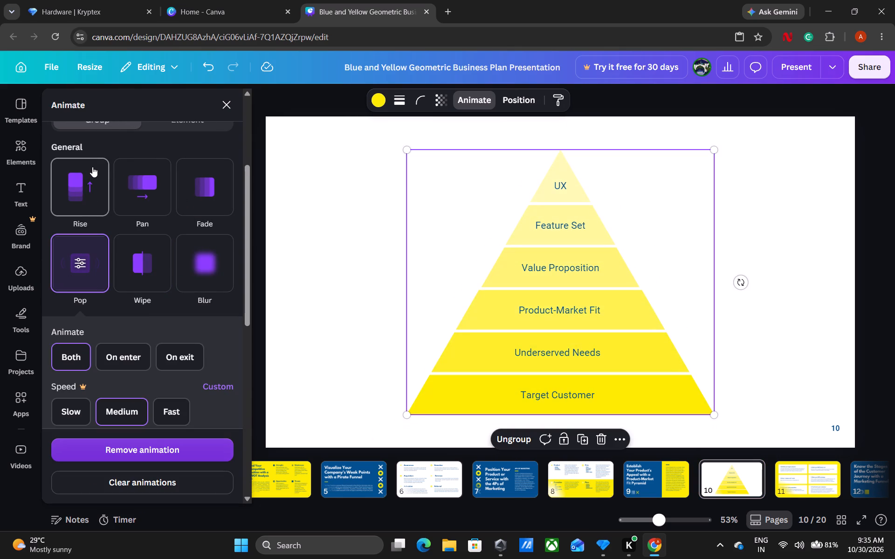
Apply Typewriter to each of page 10's six pyramid labels, from UX down to Target Customer.
click(567, 184)
click(96, 228)
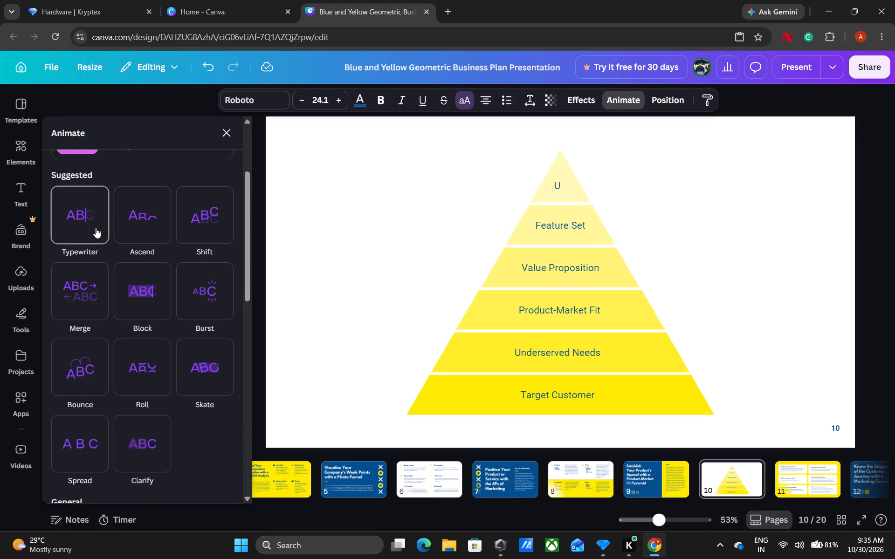
click(537, 230)
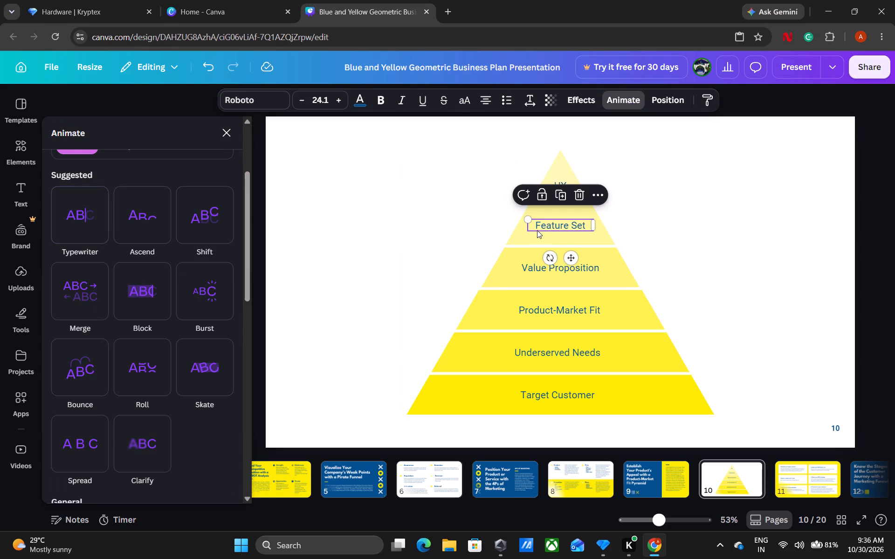
click(80, 233)
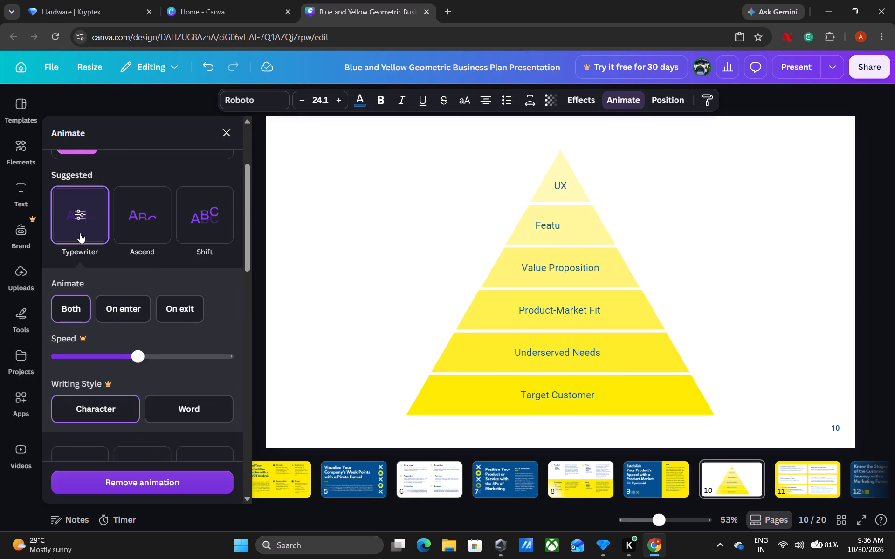
click(548, 267)
click(103, 230)
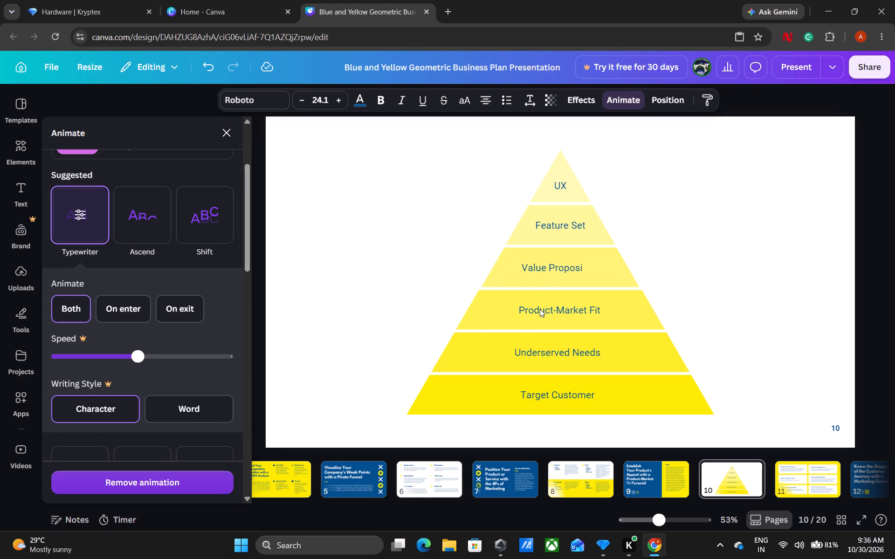
click(540, 309)
click(88, 231)
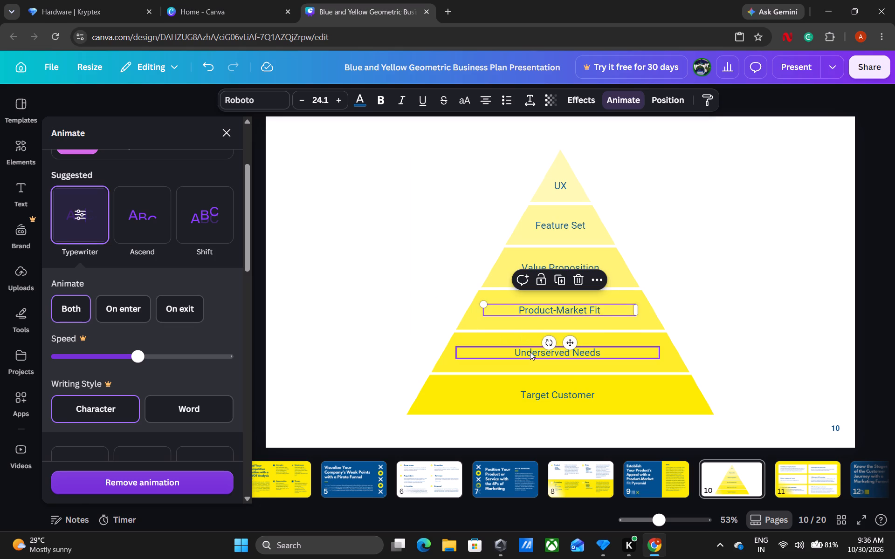
click(530, 352)
click(81, 218)
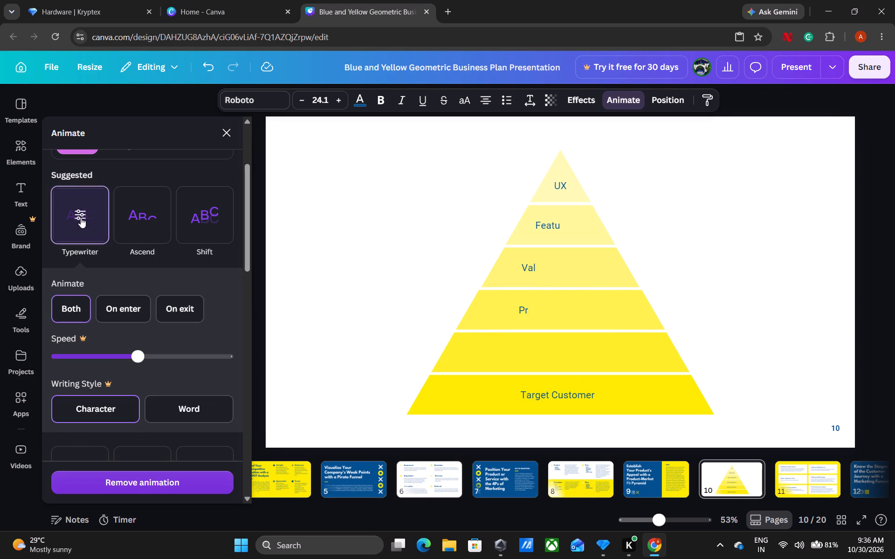
click(575, 392)
click(91, 239)
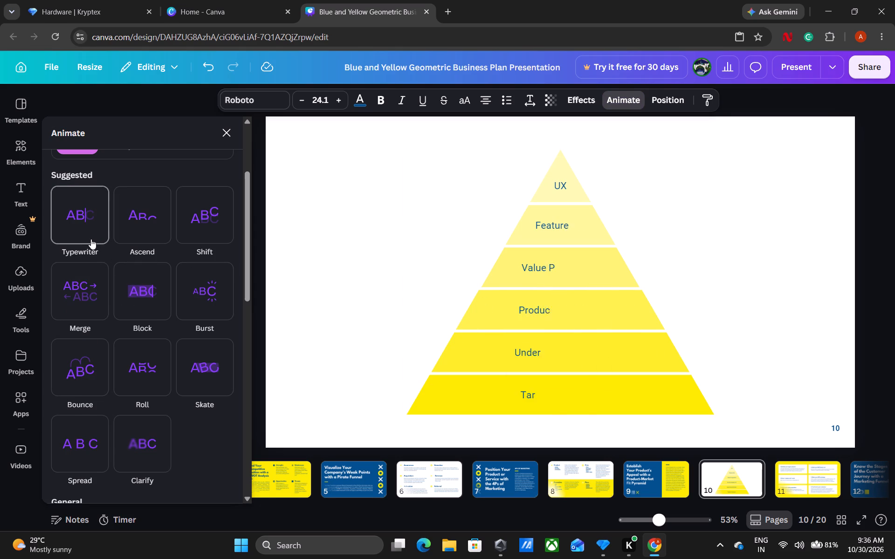
Set the animation of page 10's pyramid group to Pan.
click(613, 331)
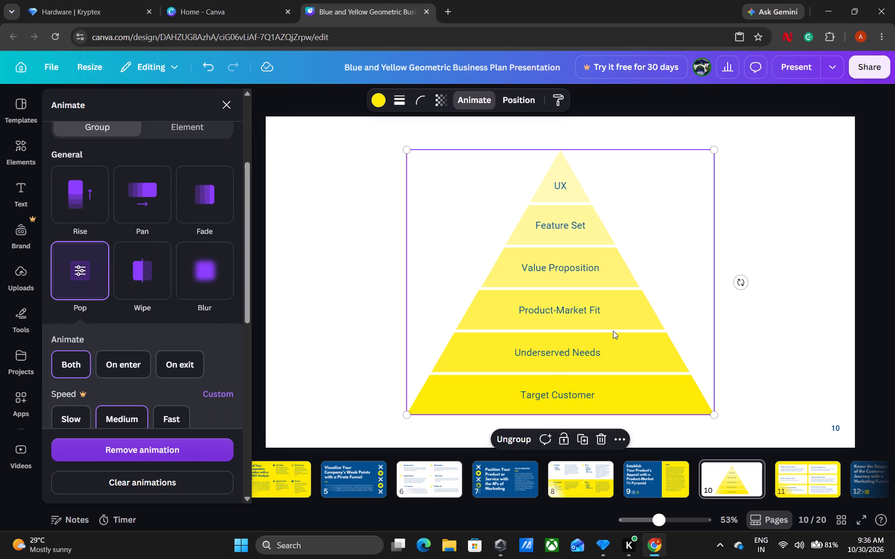
click(157, 204)
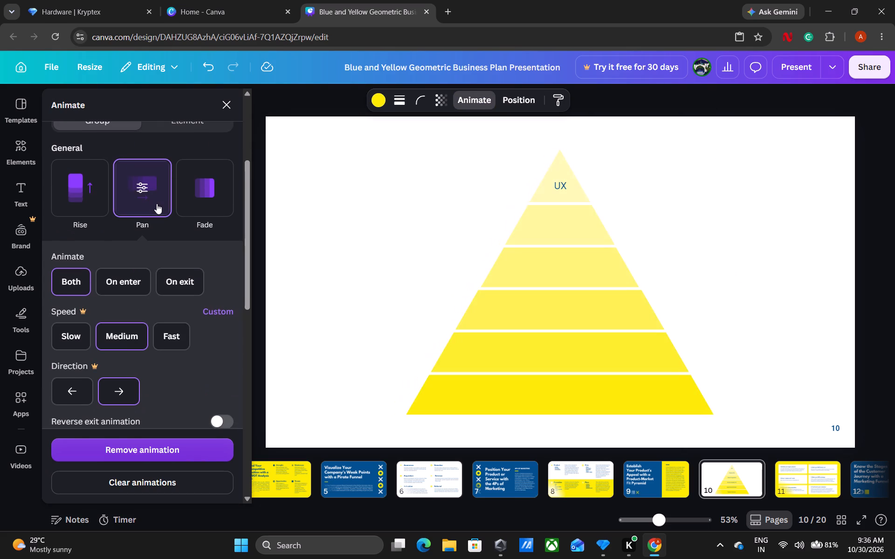
On page 11, apply the Glow effect and the Pan animation to the white box behind "1.Identify your target customer".
click(625, 488)
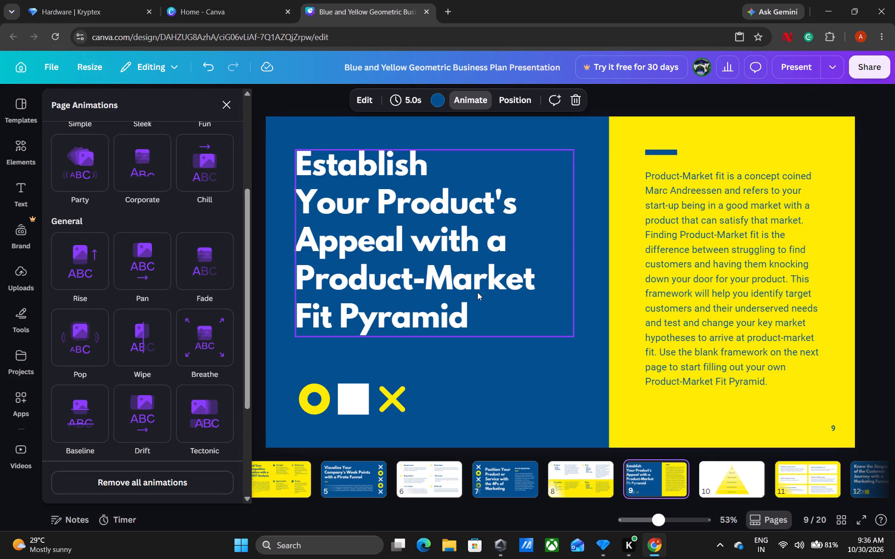
click(805, 474)
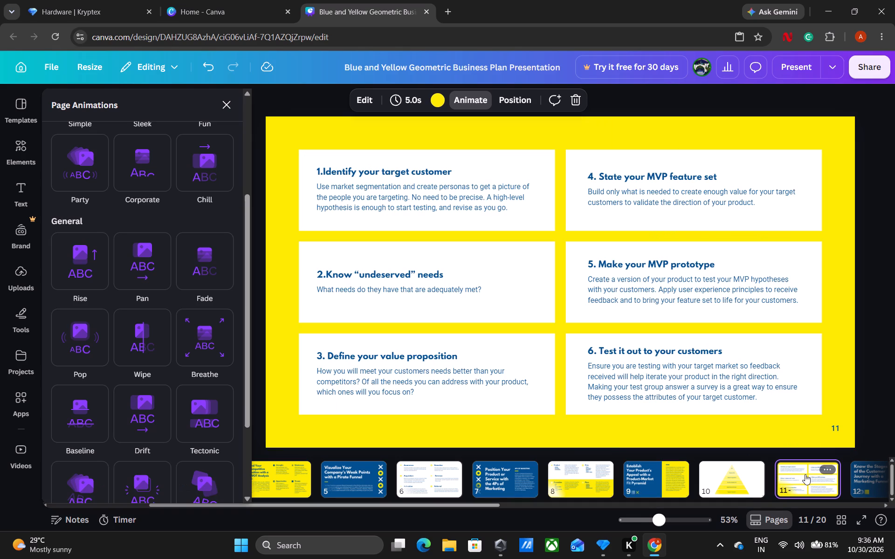
click(440, 200)
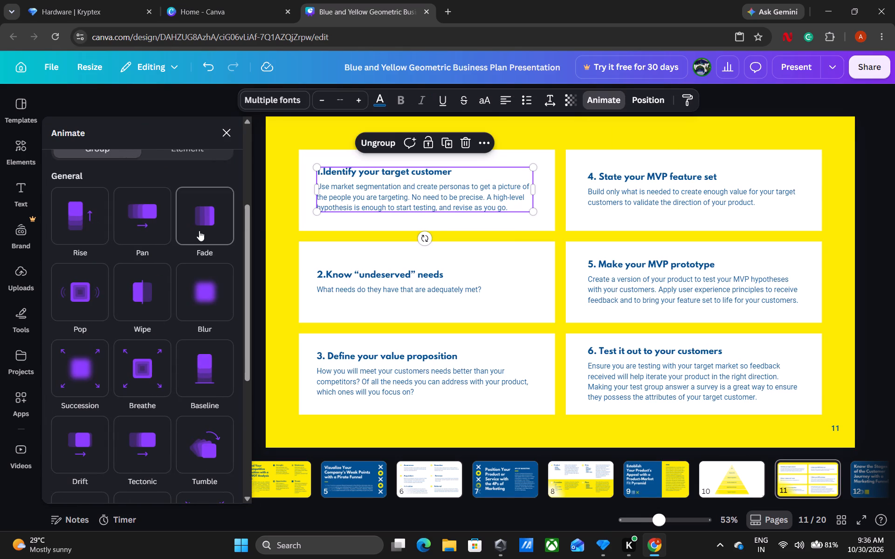
click(630, 96)
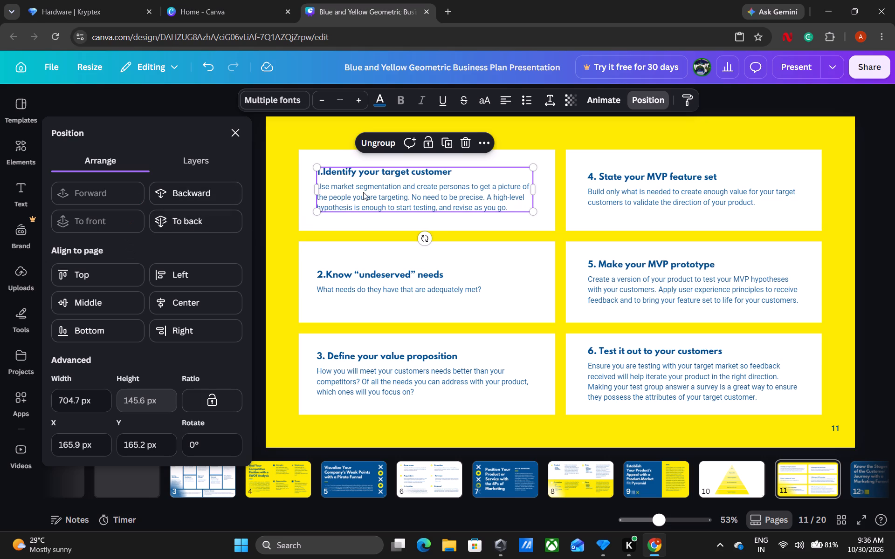
click(385, 183)
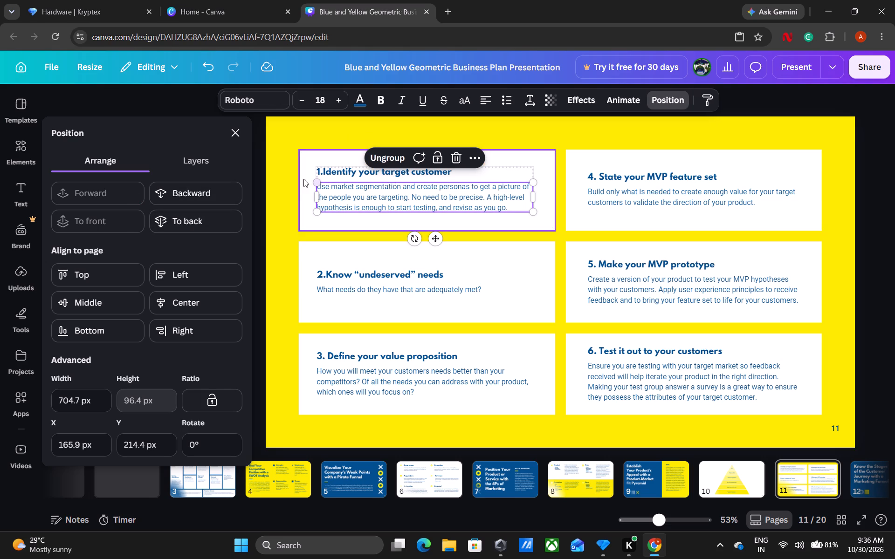
click(307, 181)
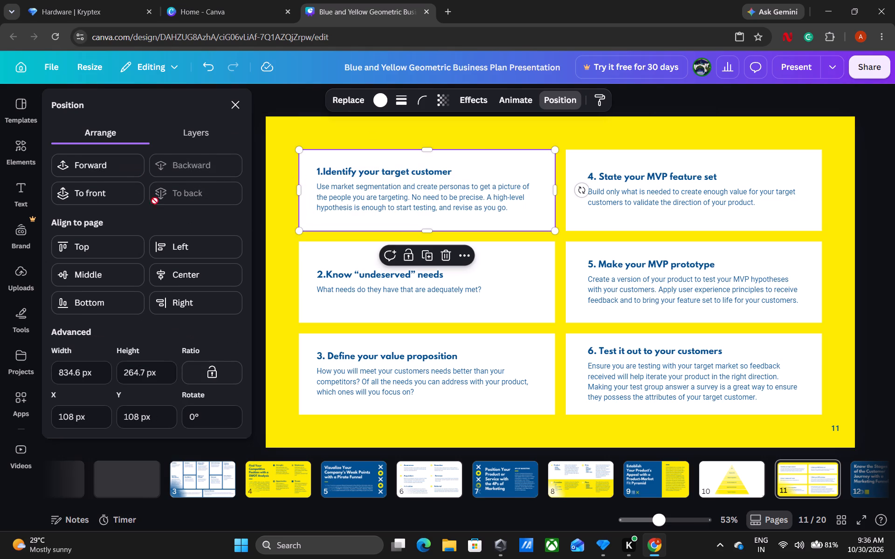
click(497, 107)
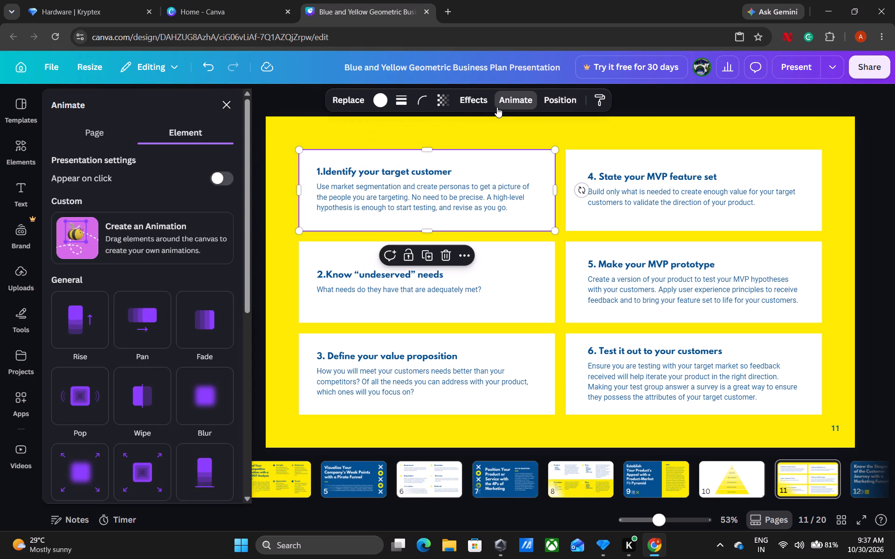
click(472, 103)
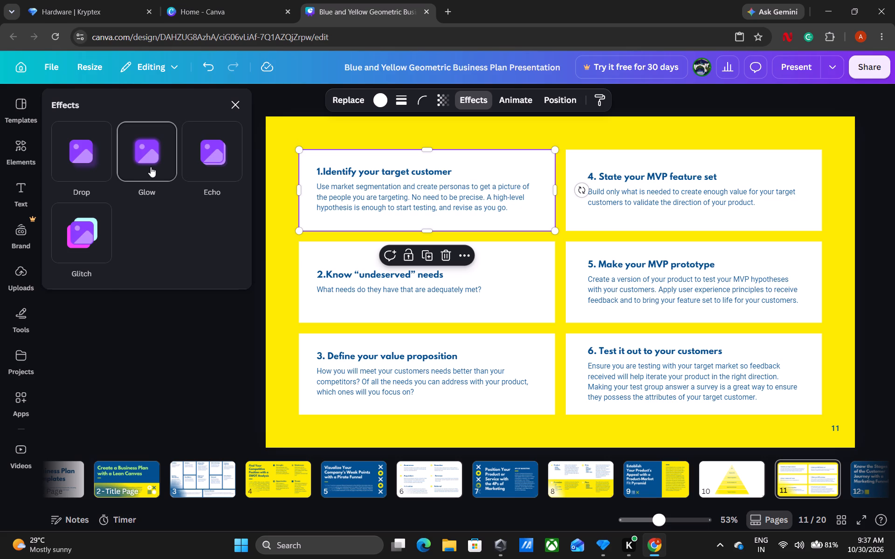
click(151, 167)
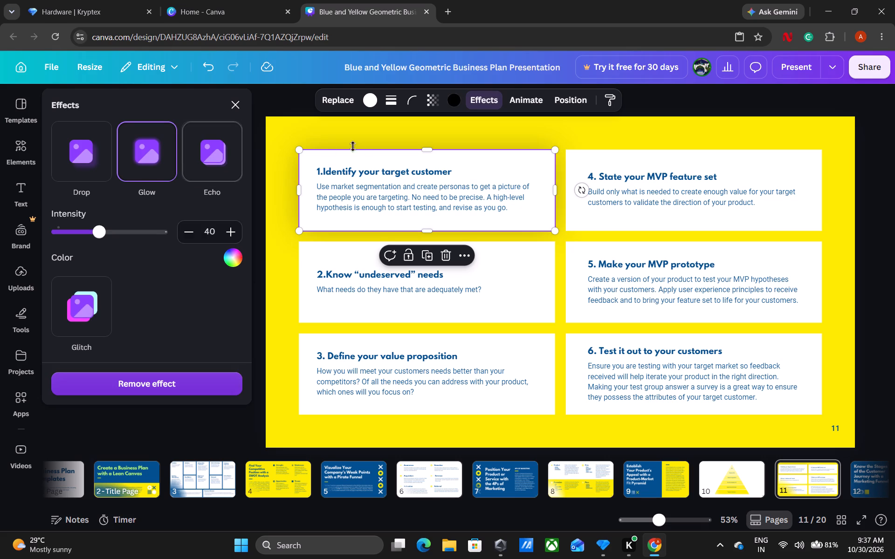
click(533, 95)
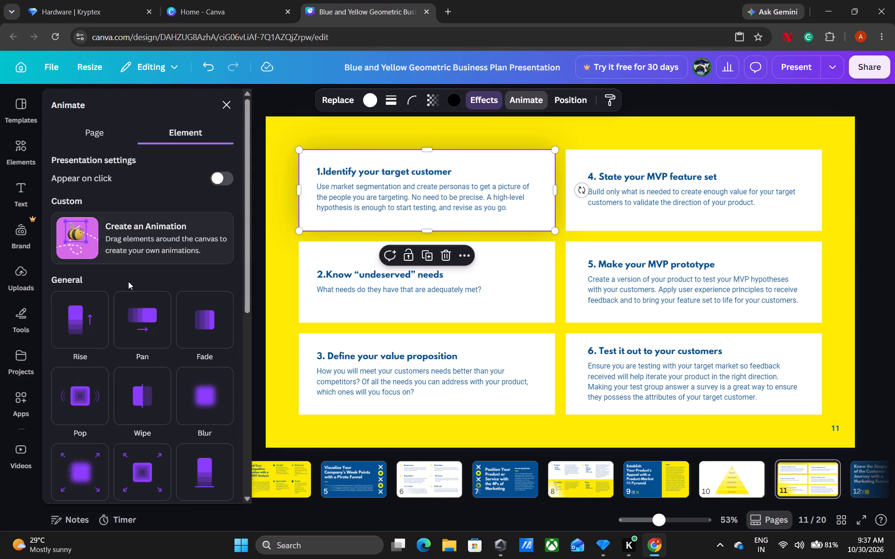
click(126, 314)
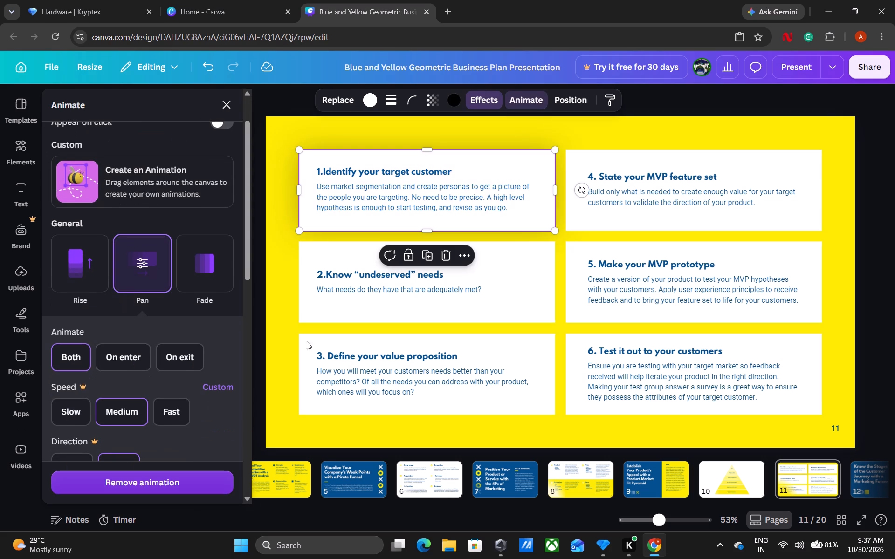
Apply the Glow effect and the Pan animation to the white box behind "2.Know “undeserved” needs".
click(362, 304)
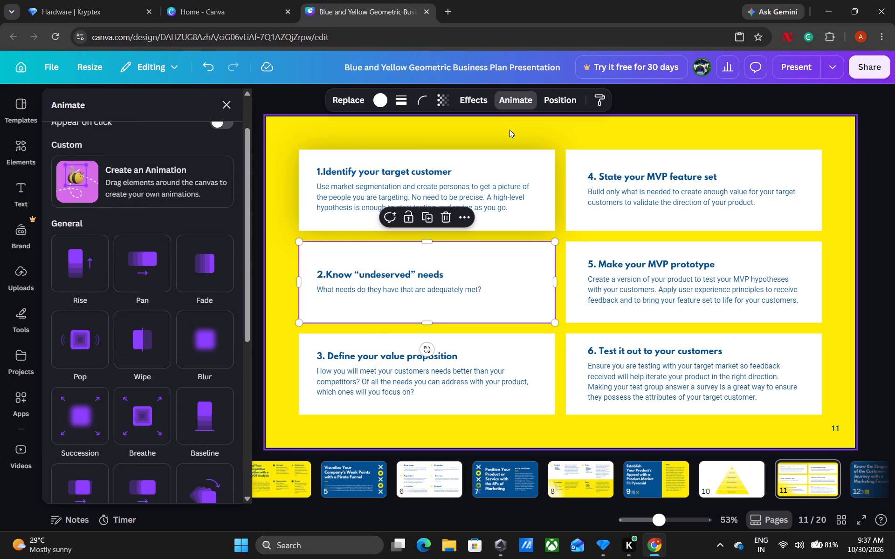
click(481, 97)
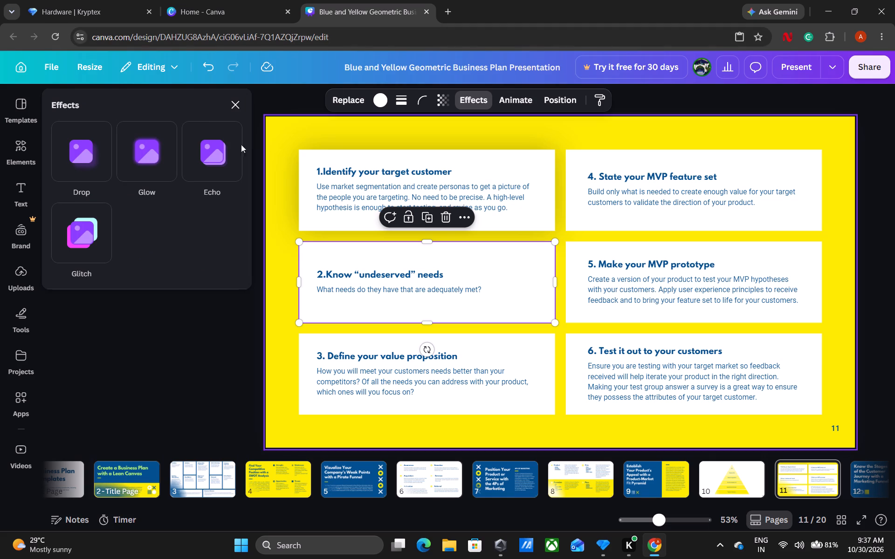
click(162, 163)
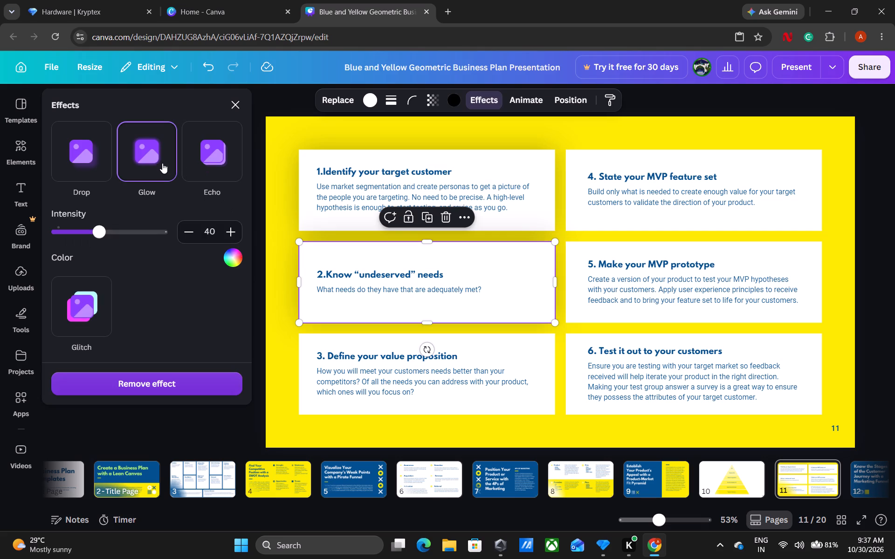
click(515, 103)
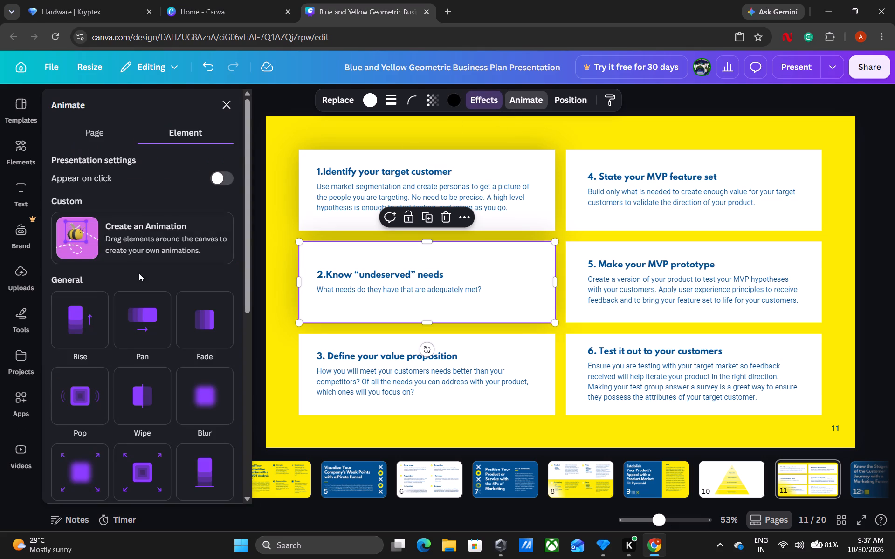
click(128, 320)
Apply the Glow effect and the Pan animation to the white box behind "3. Define your value proposition".
click(344, 363)
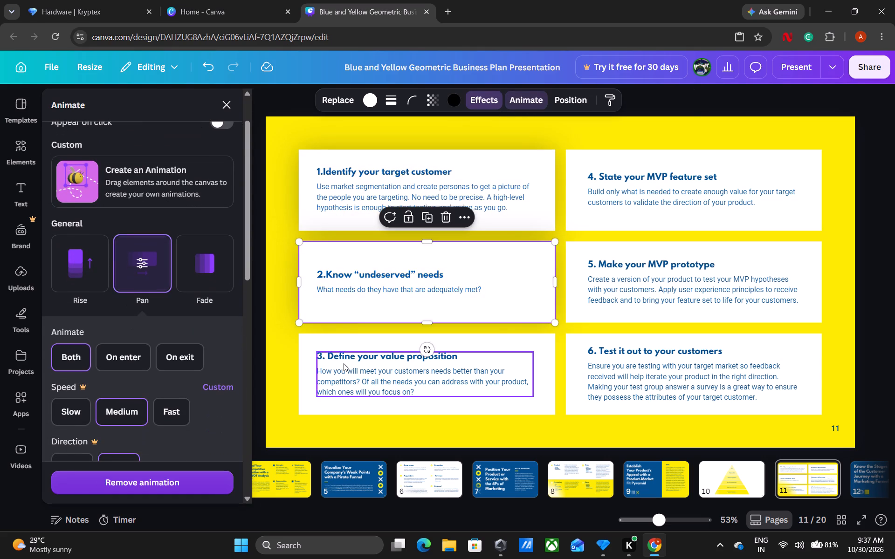
click(303, 357)
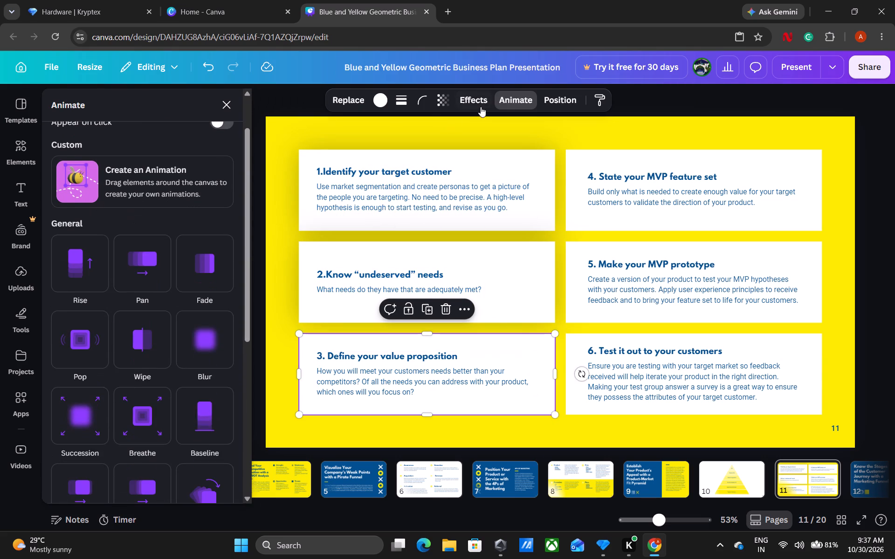
click(471, 99)
click(138, 163)
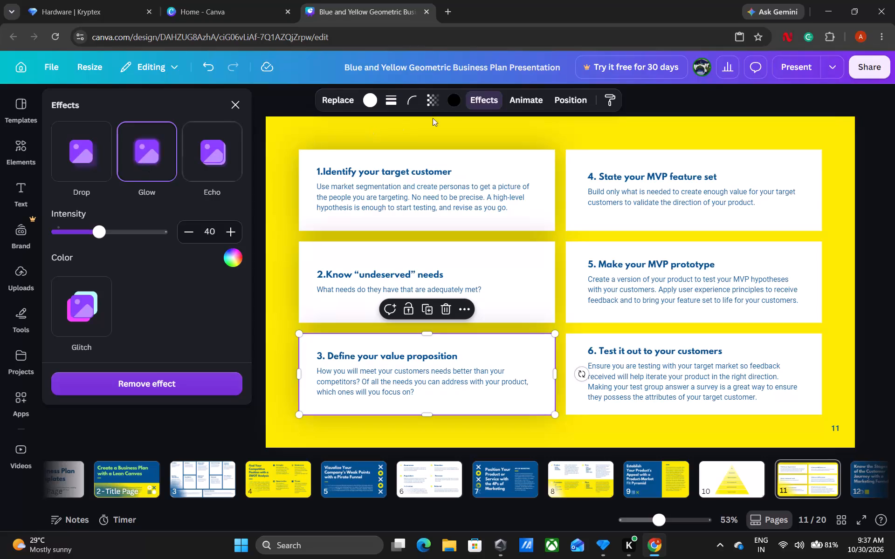
click(520, 104)
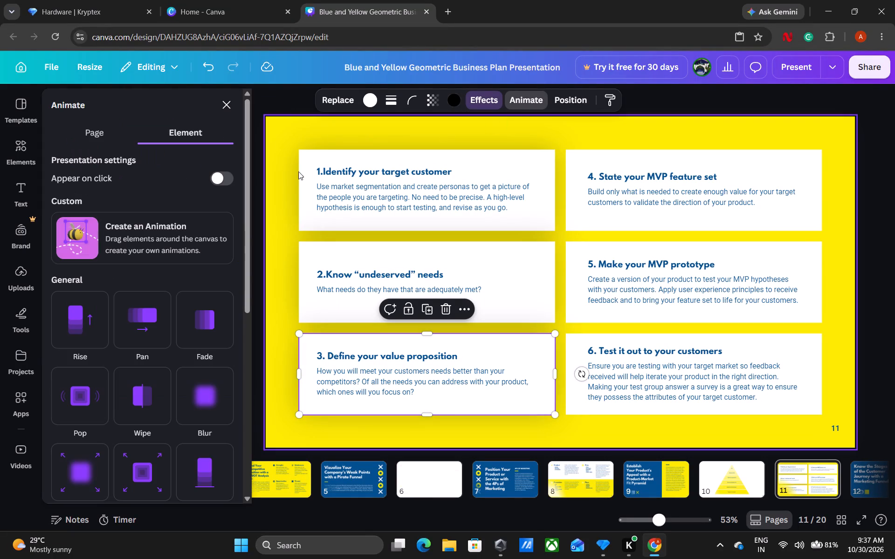
click(145, 322)
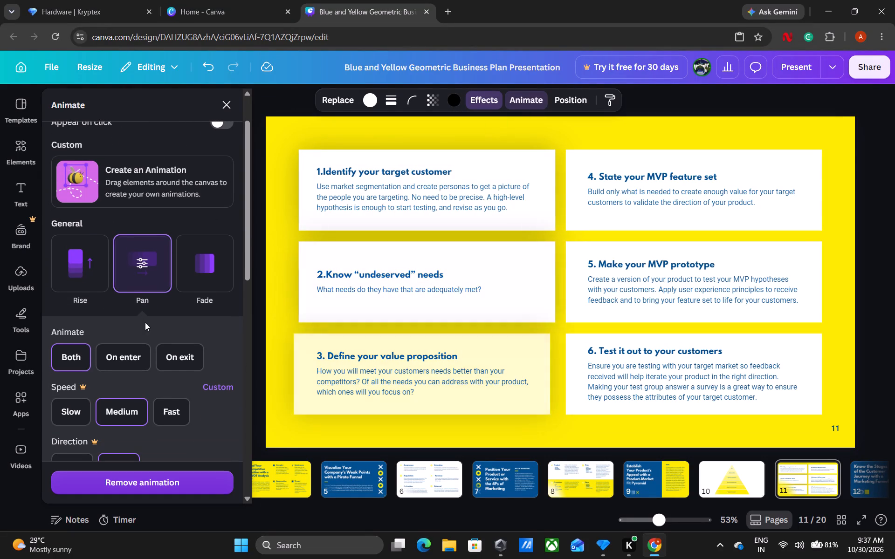
Apply the Pan animation and the Glow effect to the white box behind "4. State your MVP feature set".
click(681, 160)
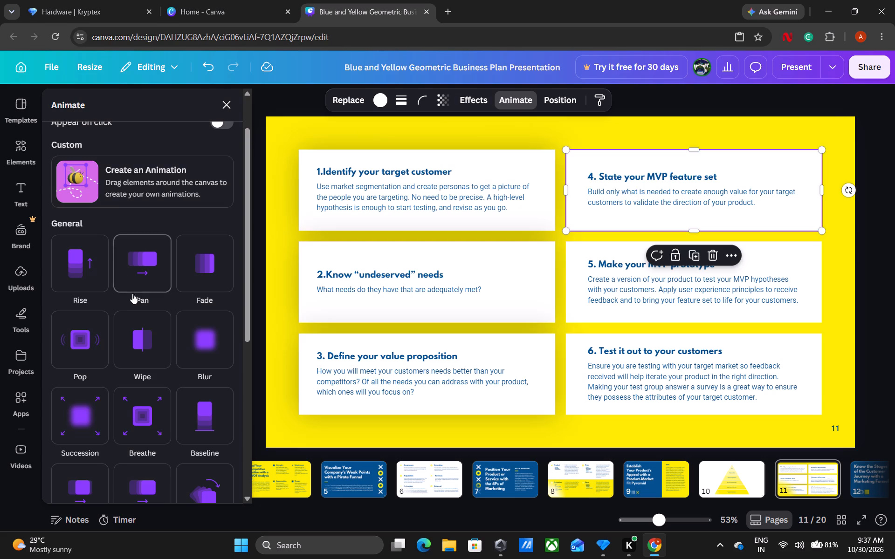
click(143, 267)
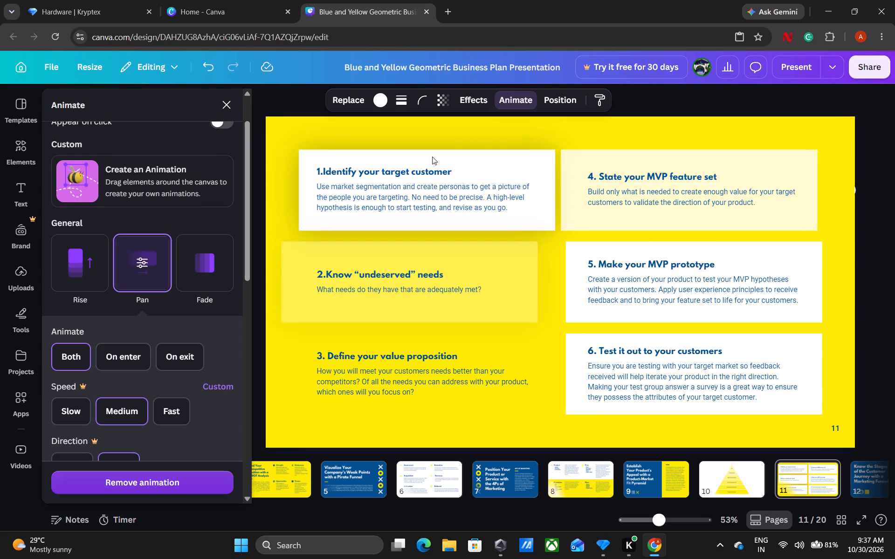
click(463, 91)
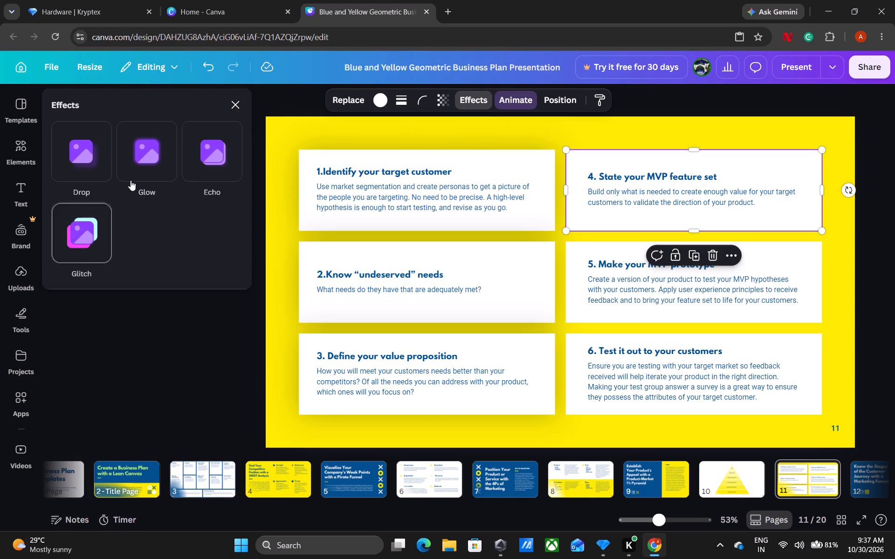
click(140, 173)
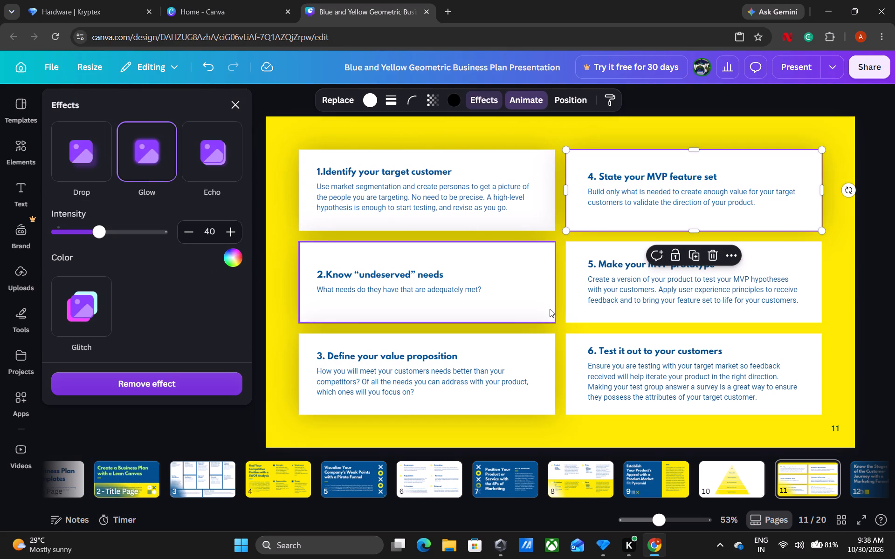
Try Echo and Drop on the white box behind "5. Make your MVP prototype", settle on Glow, and add the Pan animation.
click(573, 310)
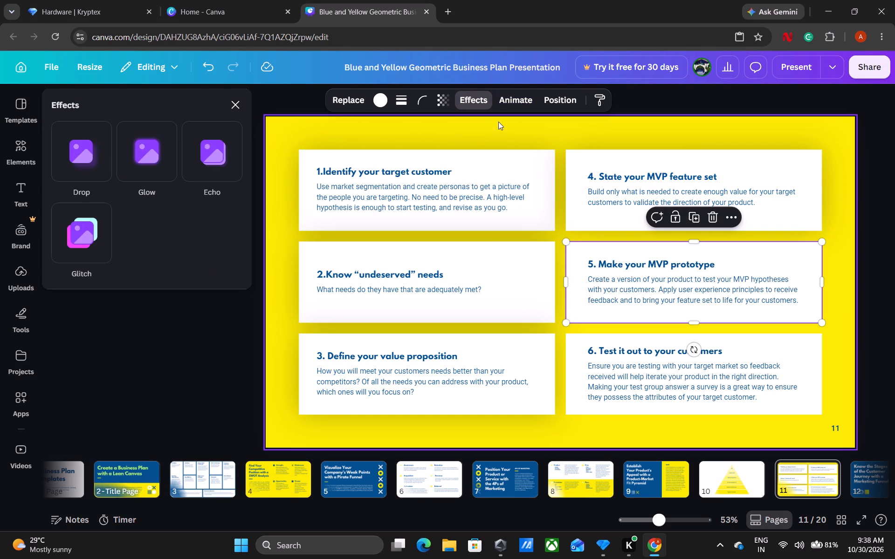
click(239, 175)
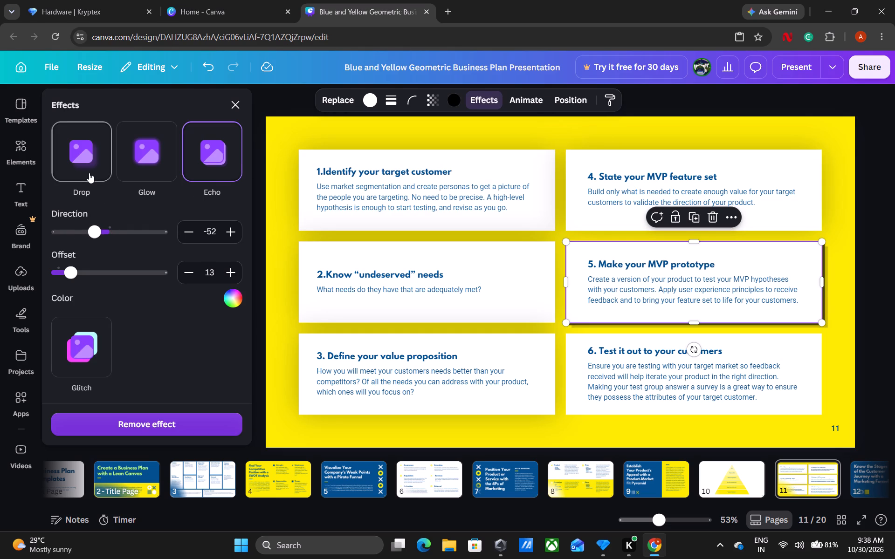
click(89, 173)
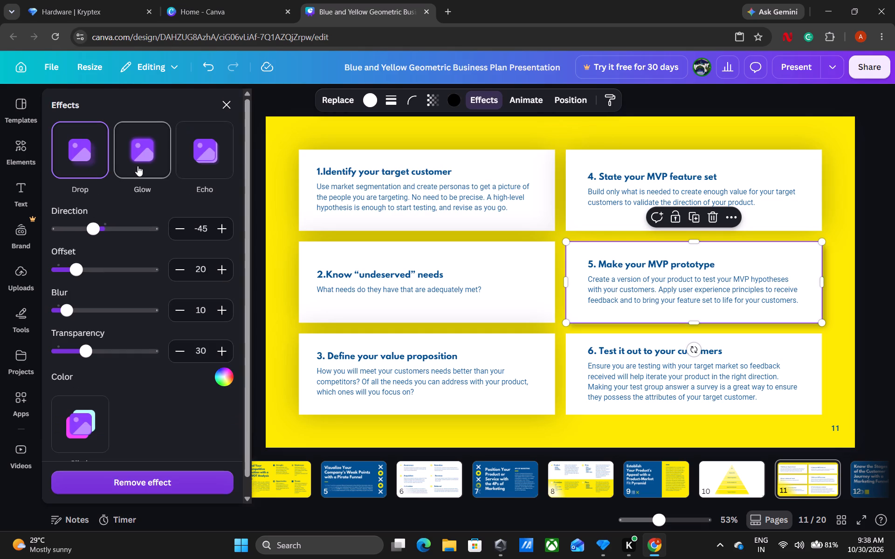
click(138, 166)
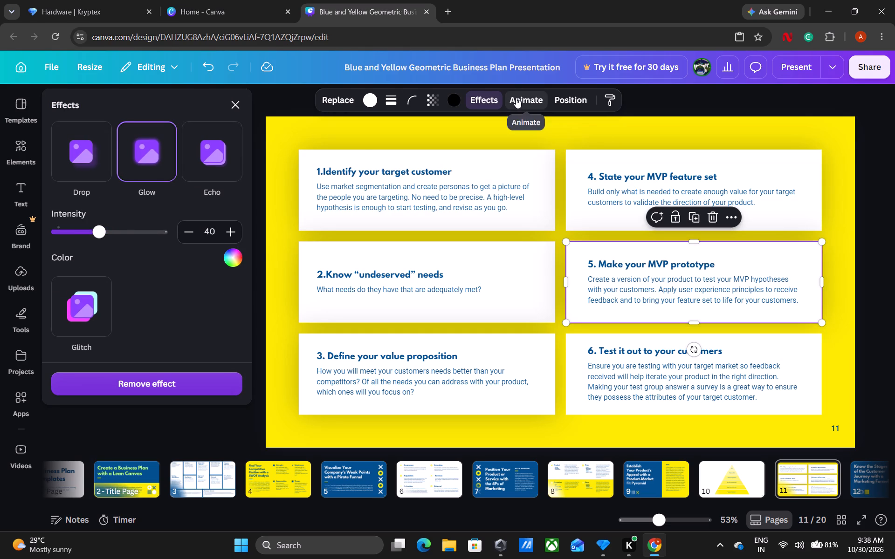
click(516, 98)
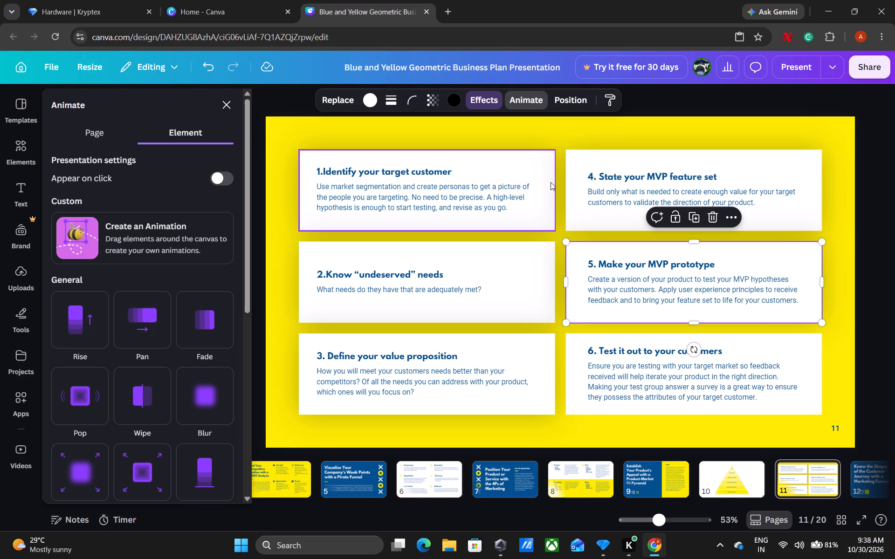
click(133, 307)
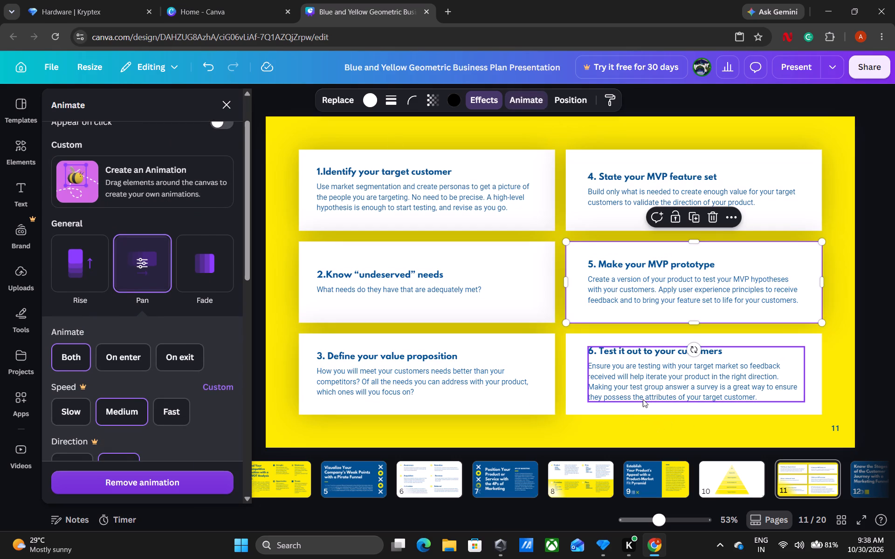
Apply the Pan animation and the Glow effect to the white box behind "6. Test it out to your customers".
click(641, 409)
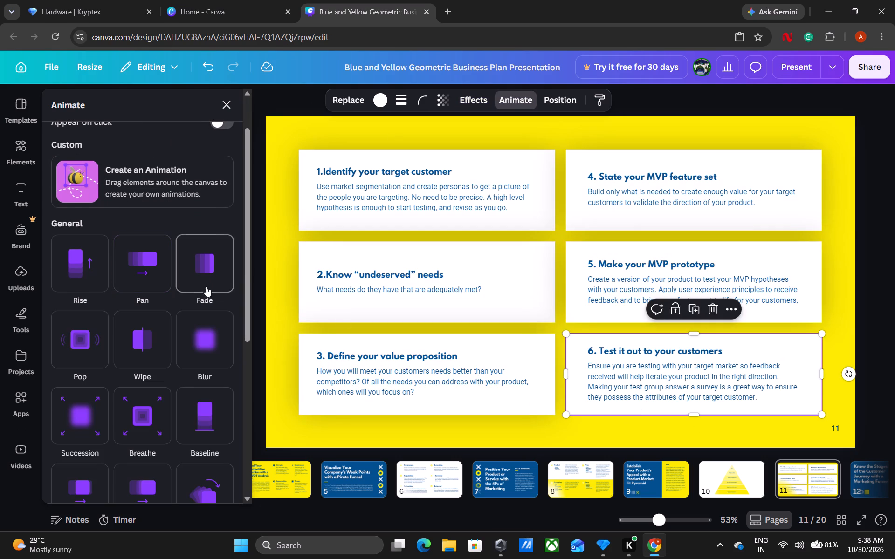
click(159, 273)
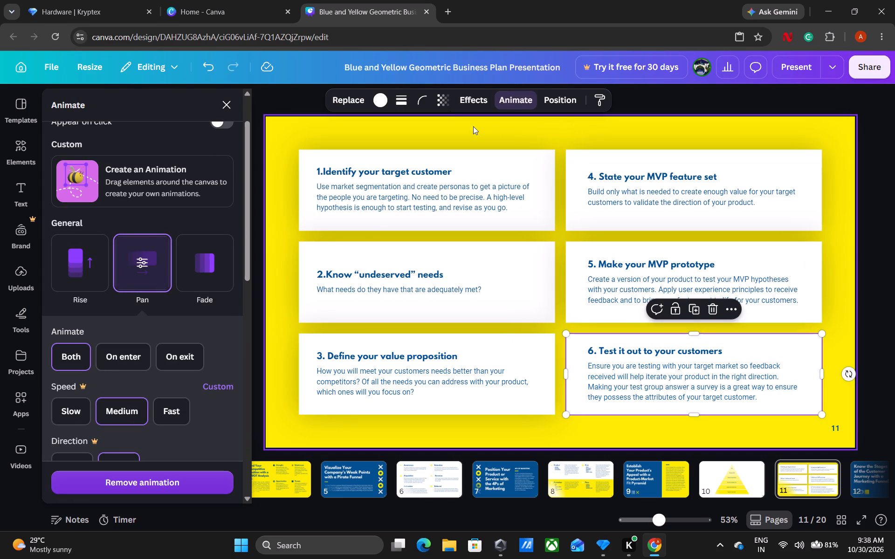
click(471, 97)
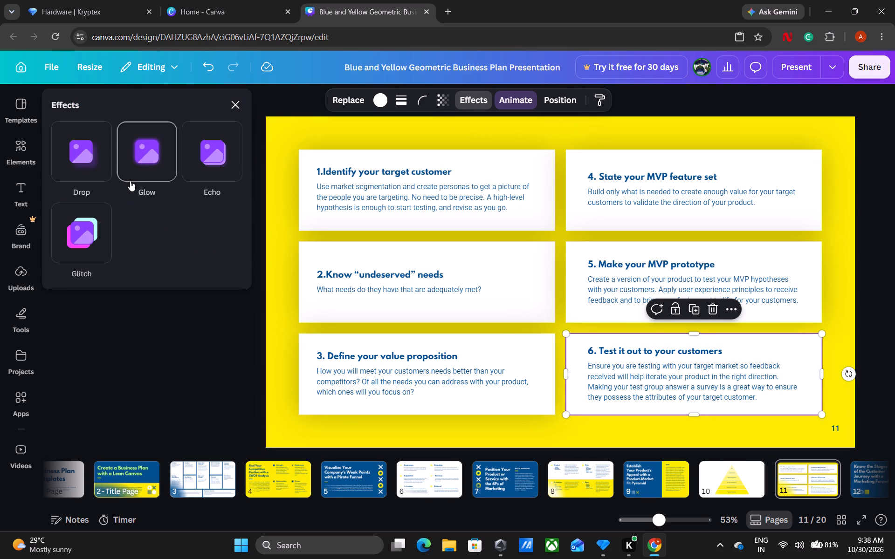
click(129, 180)
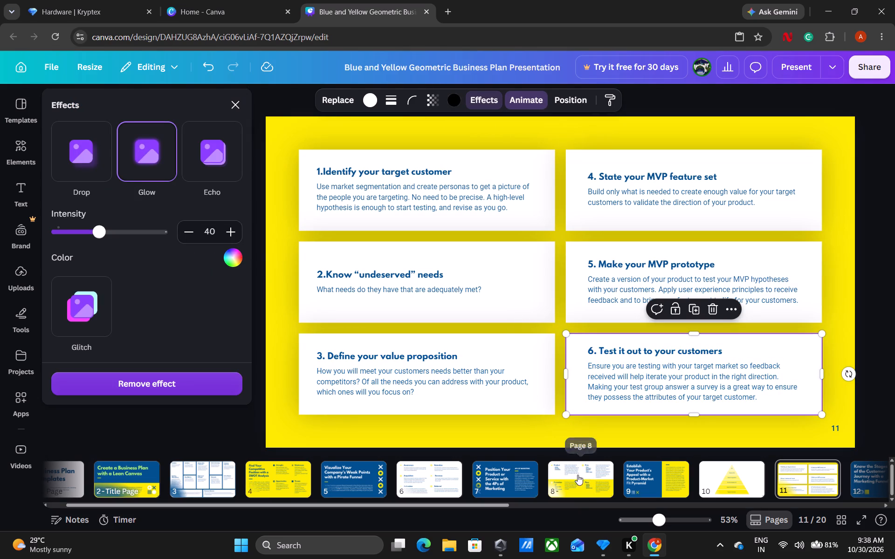
scroll(769, 479, left, 1)
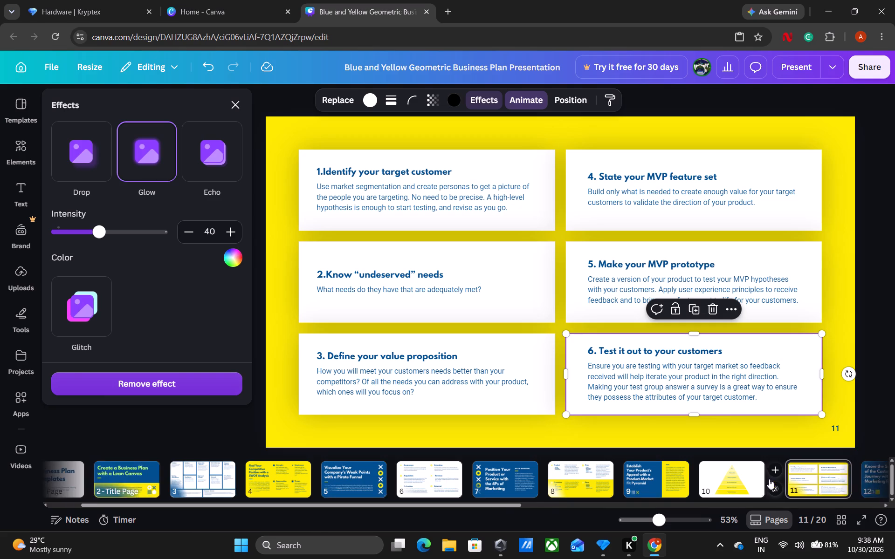
Open page 12, "Know the Stages of the Customer Journey with a Marketing Funnel".
scroll(769, 479, left, 5)
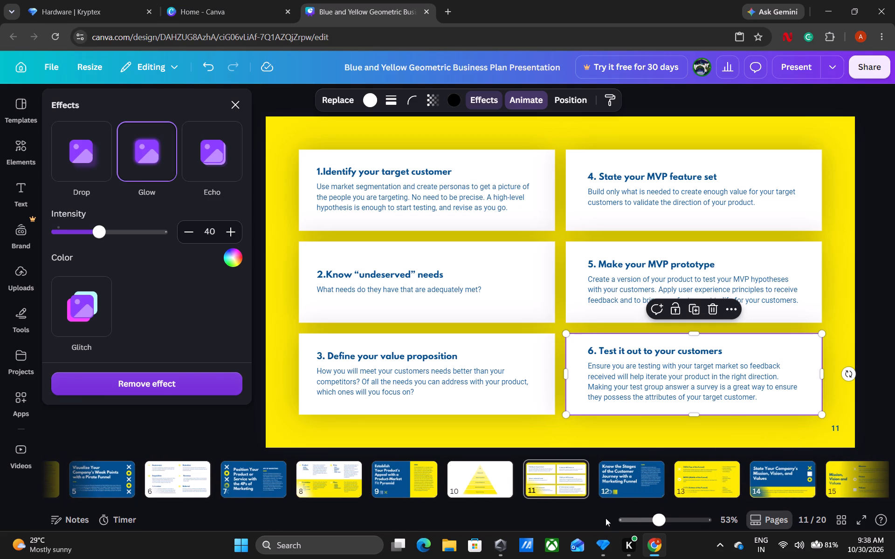
click(635, 488)
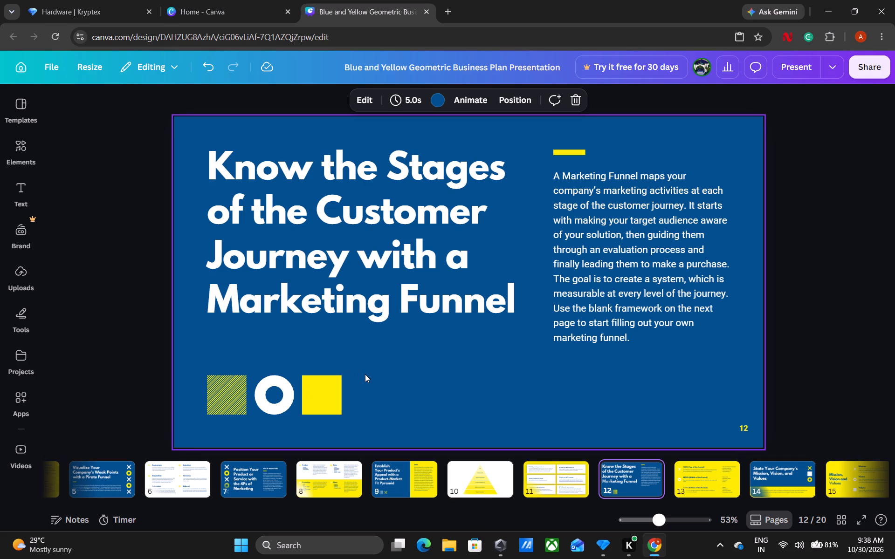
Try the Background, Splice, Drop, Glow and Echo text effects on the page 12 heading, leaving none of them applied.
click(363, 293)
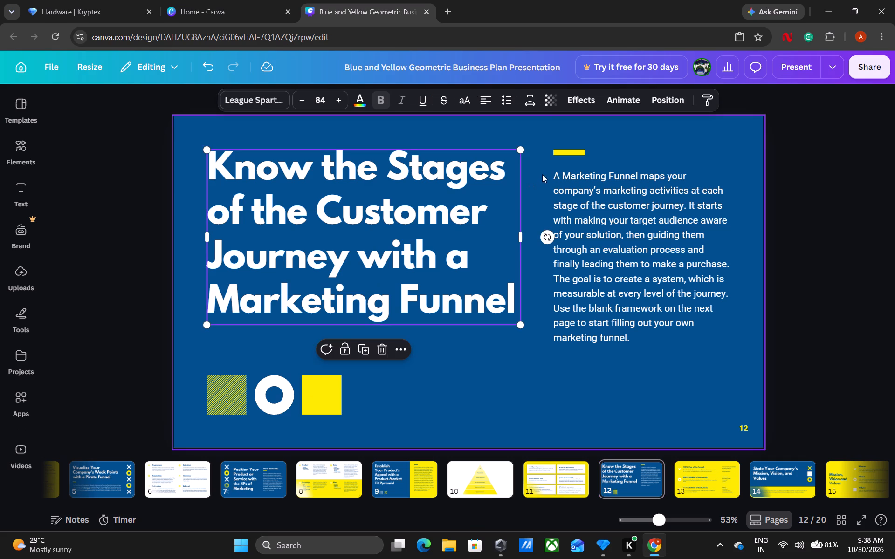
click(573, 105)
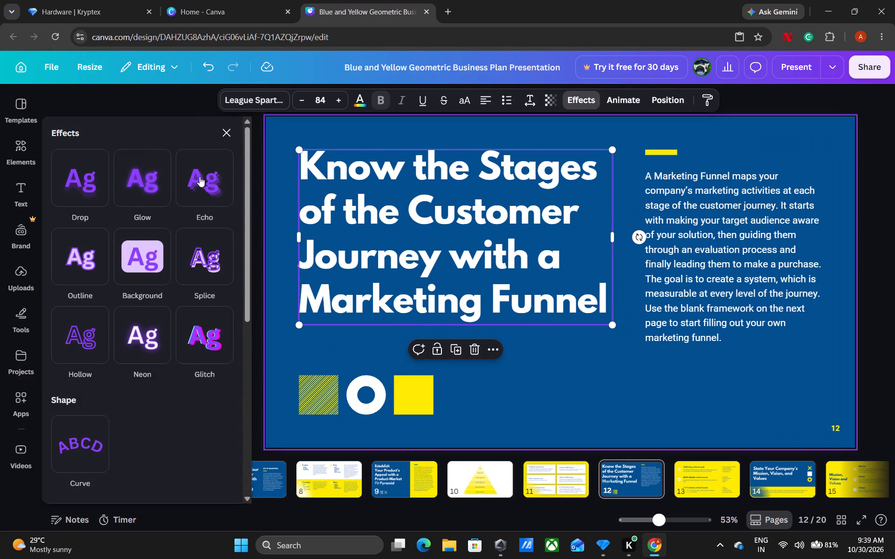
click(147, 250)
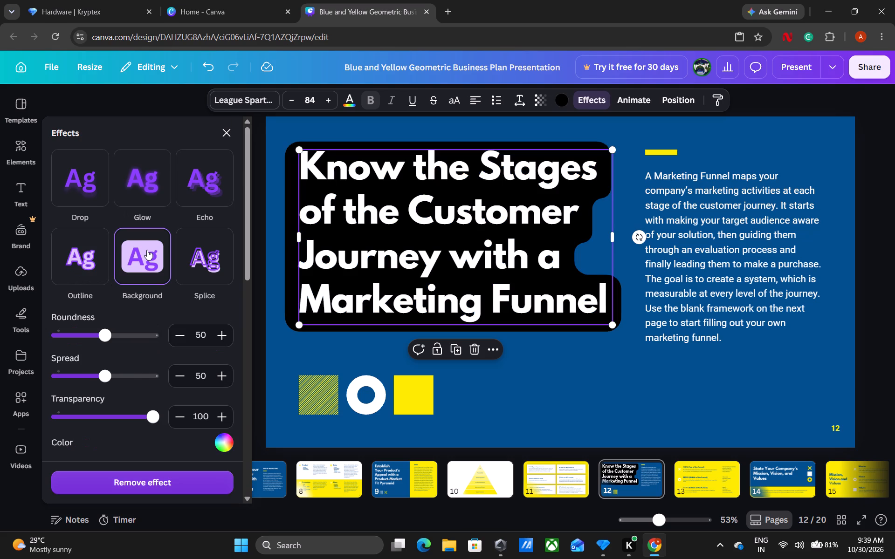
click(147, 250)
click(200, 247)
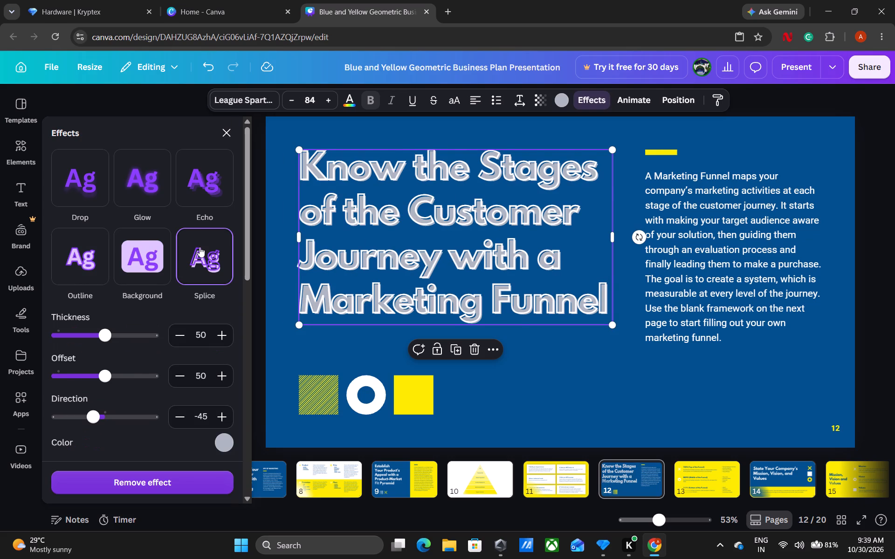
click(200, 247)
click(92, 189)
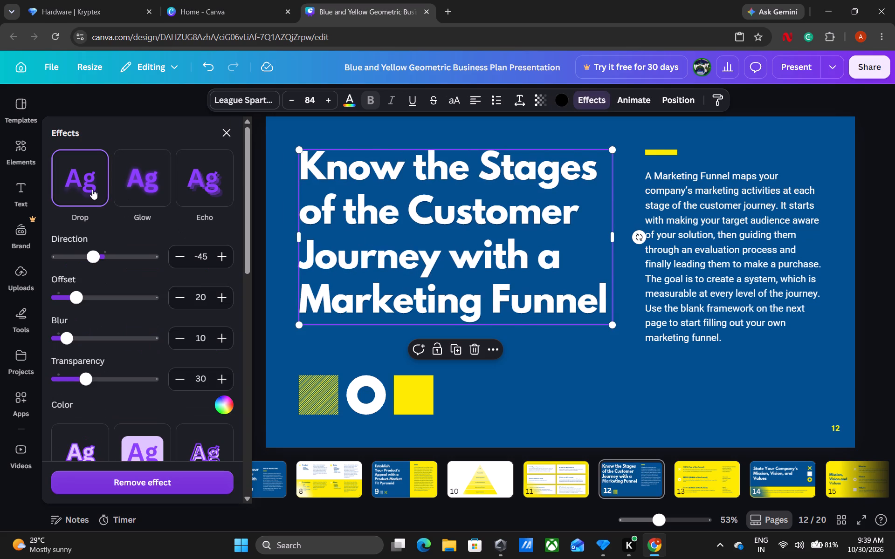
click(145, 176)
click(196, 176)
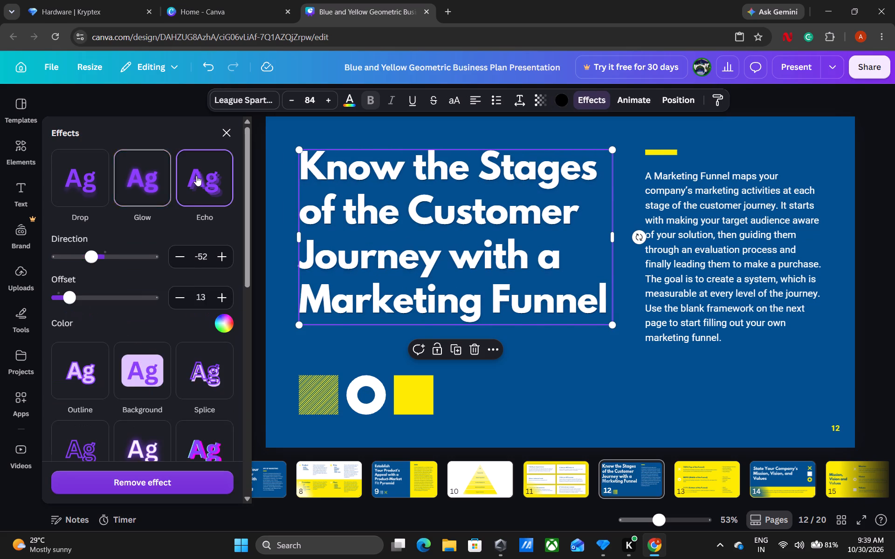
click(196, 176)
Apply the Typewriter text animation to the heading "Know the Stages of the Customer Journey with a Marketing Funnel".
click(626, 99)
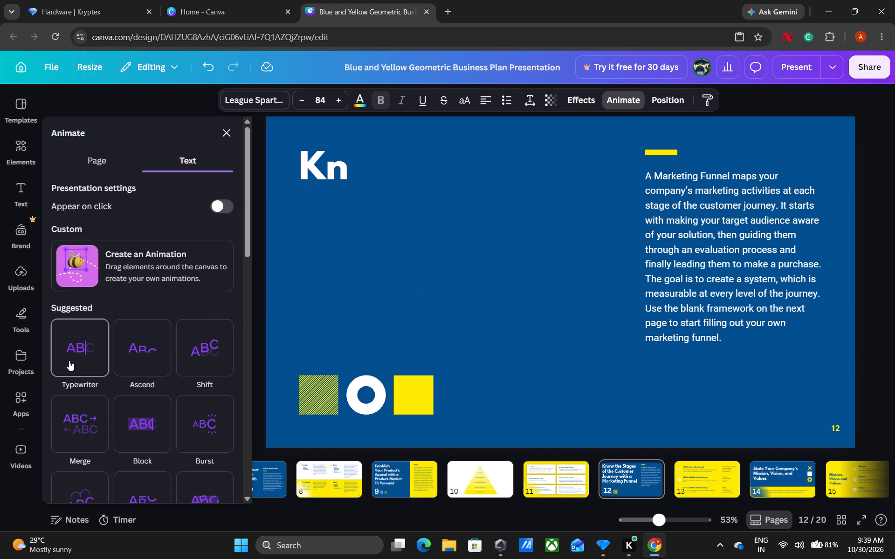
click(69, 361)
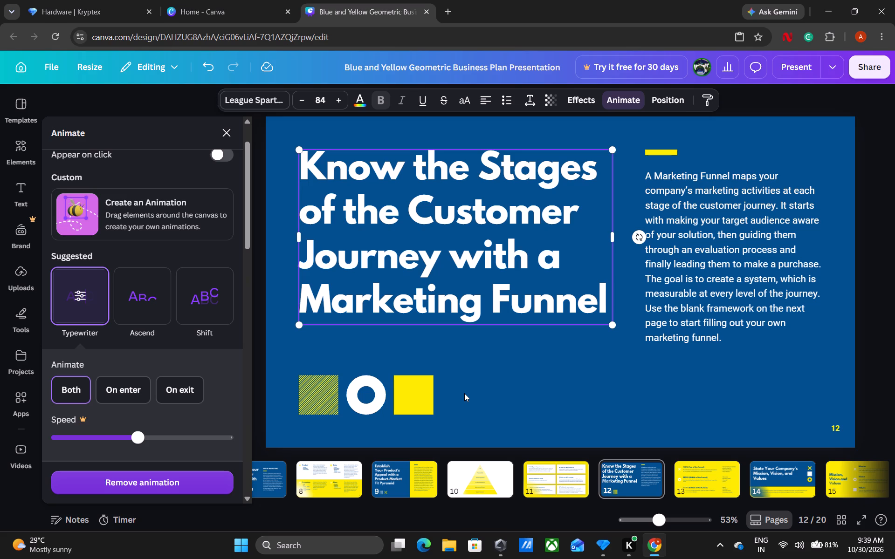
Apply the Blur animation to each of the hatched square, white ring and yellow square beneath the page 12 heading.
click(420, 382)
click(322, 392)
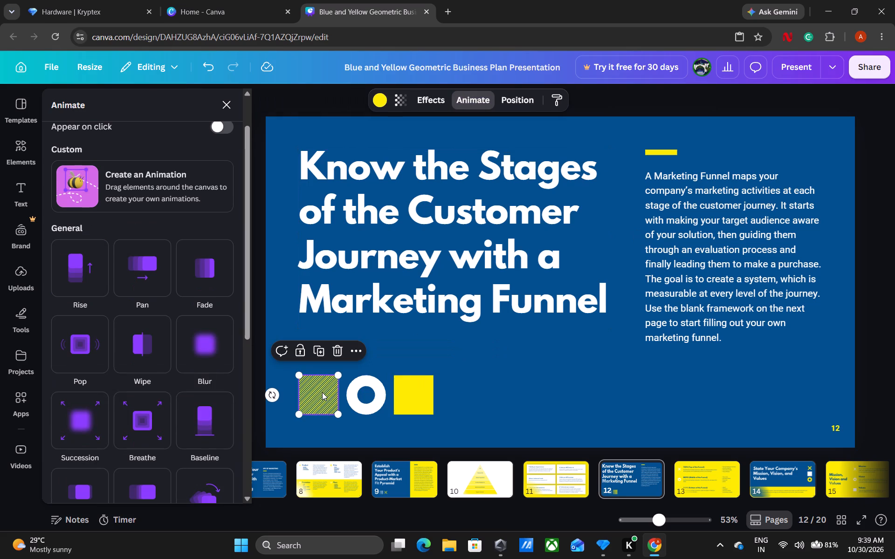
click(186, 350)
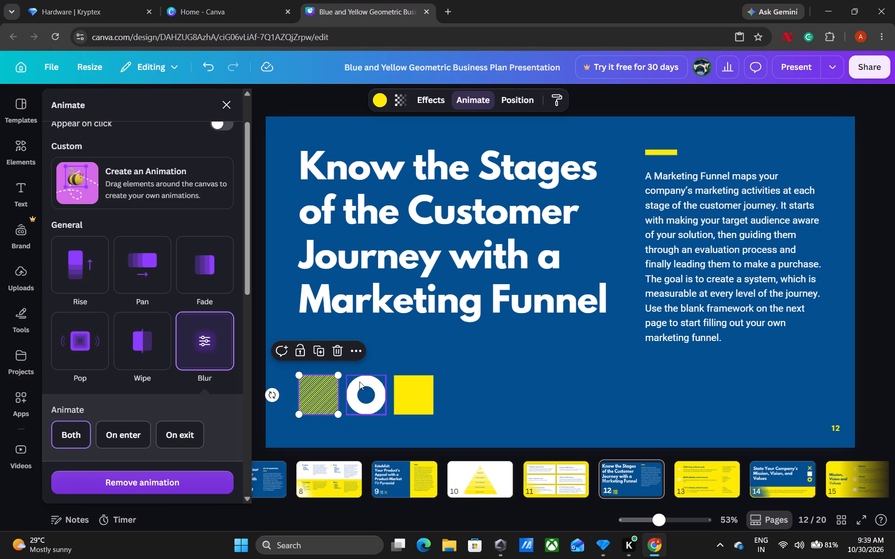
click(359, 382)
click(195, 329)
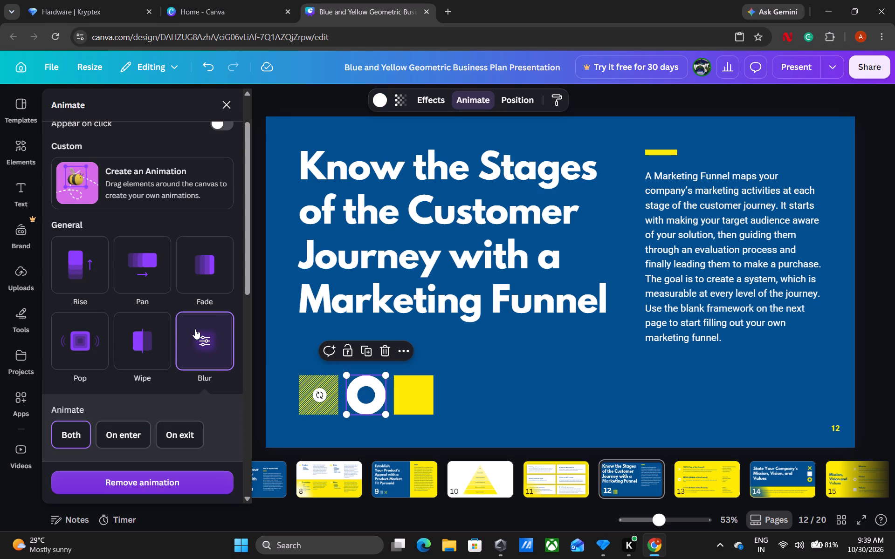
click(412, 391)
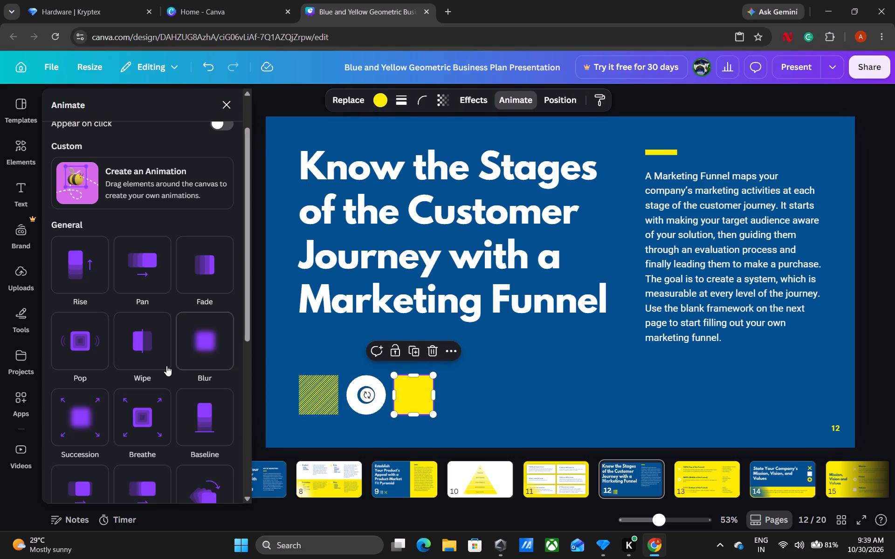
click(207, 347)
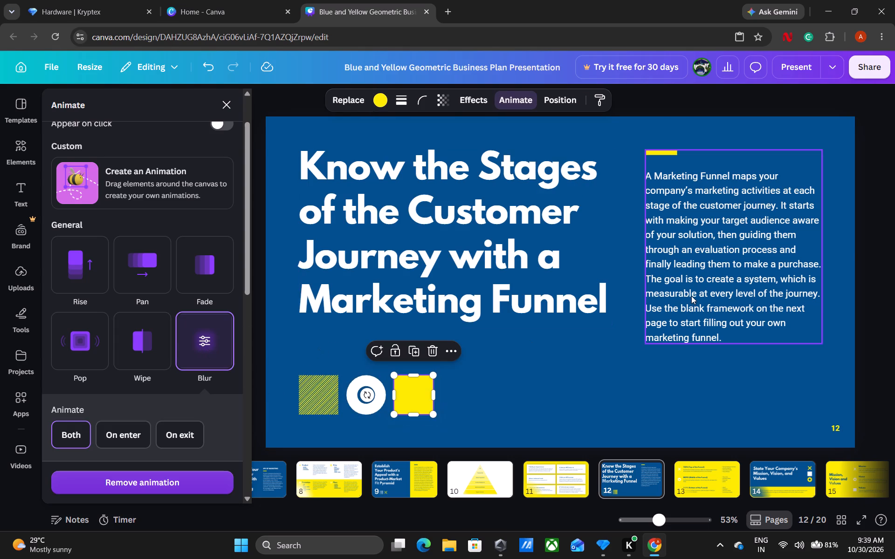
Apply the Fade animation to the group containing the yellow bar and the Marketing Funnel paragraph.
click(691, 296)
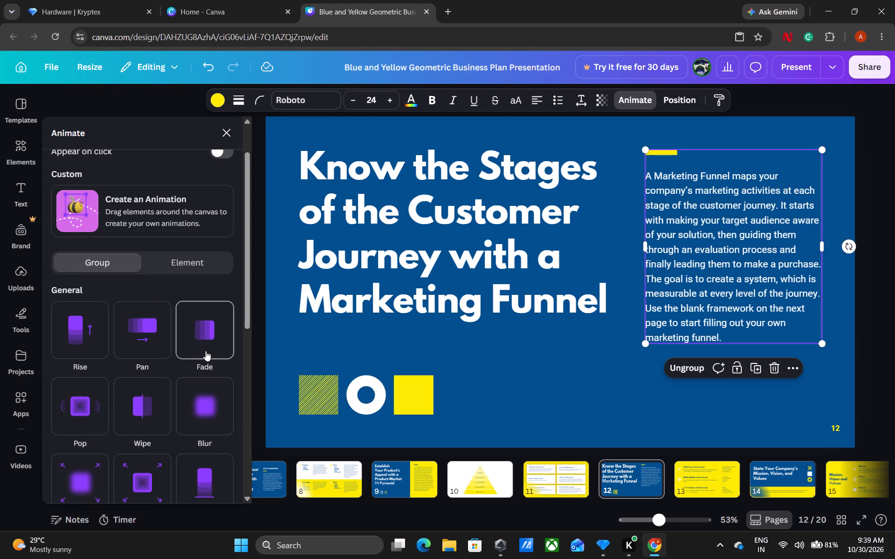
click(206, 351)
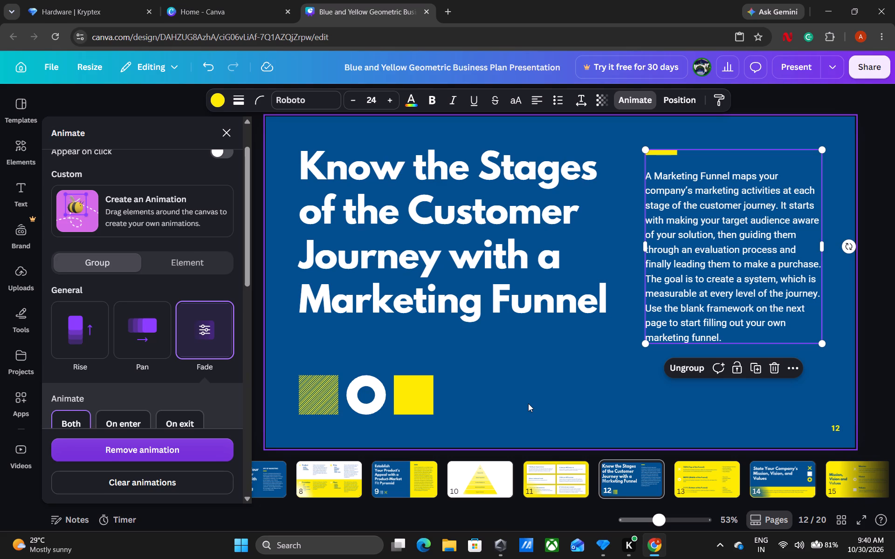
On page 13, apply the Wipe animation to the white cross, white ring and white square beside the funnel stages.
click(676, 475)
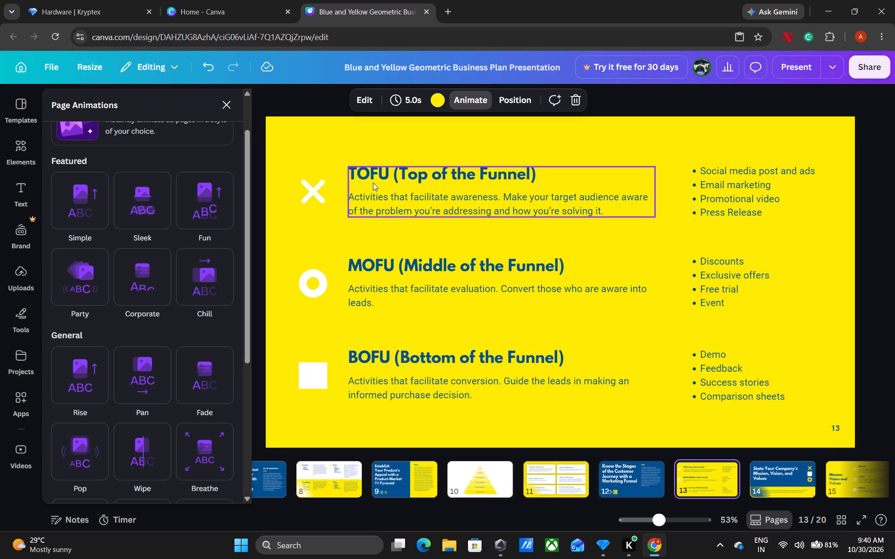
click(309, 196)
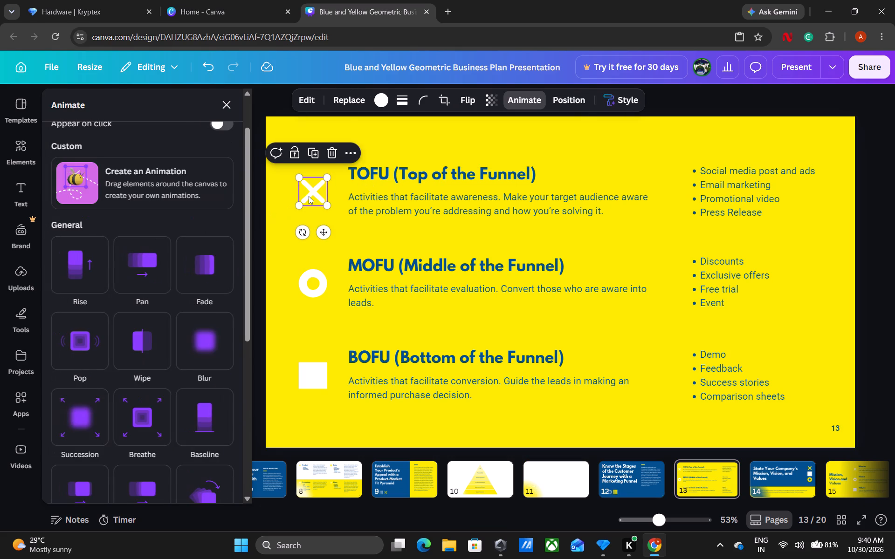
click(142, 337)
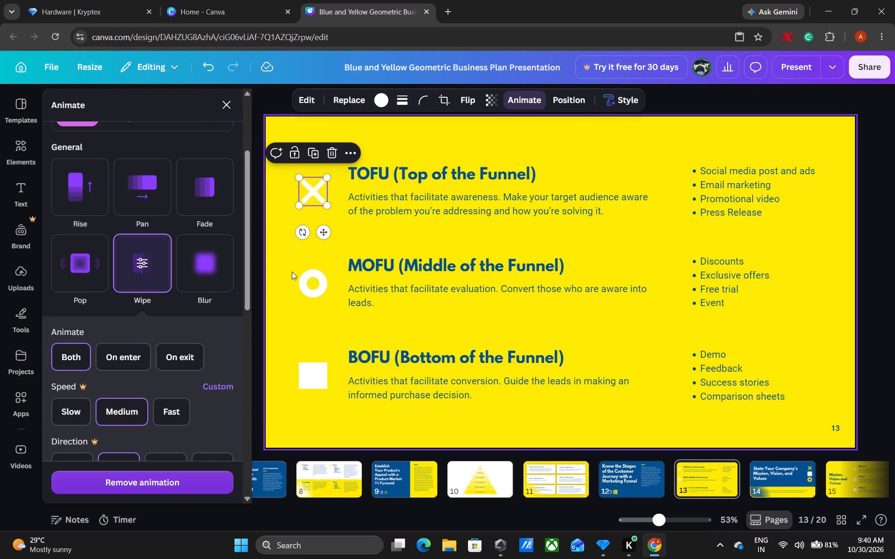
click(306, 281)
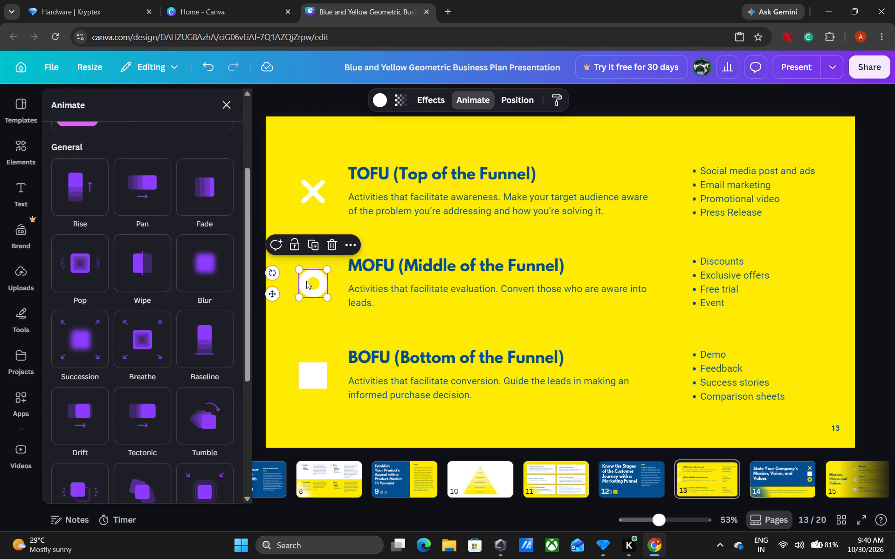
click(145, 288)
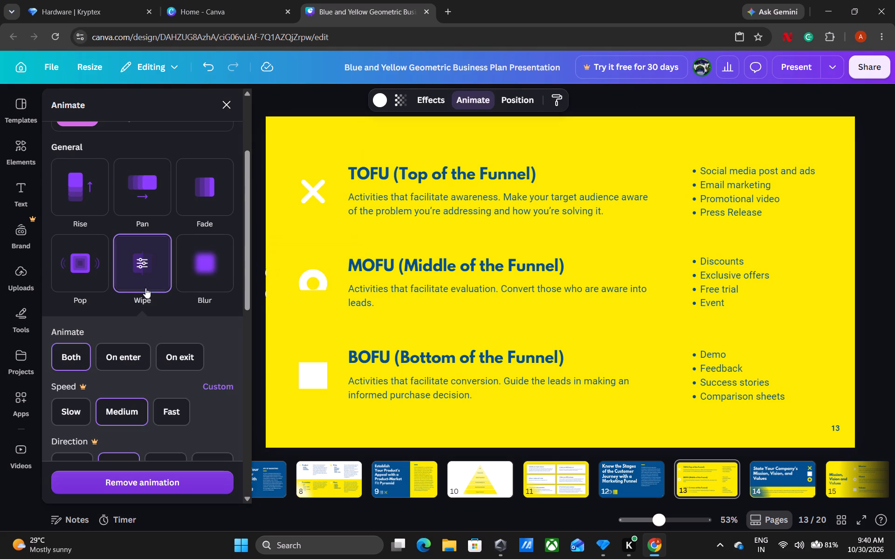
click(310, 376)
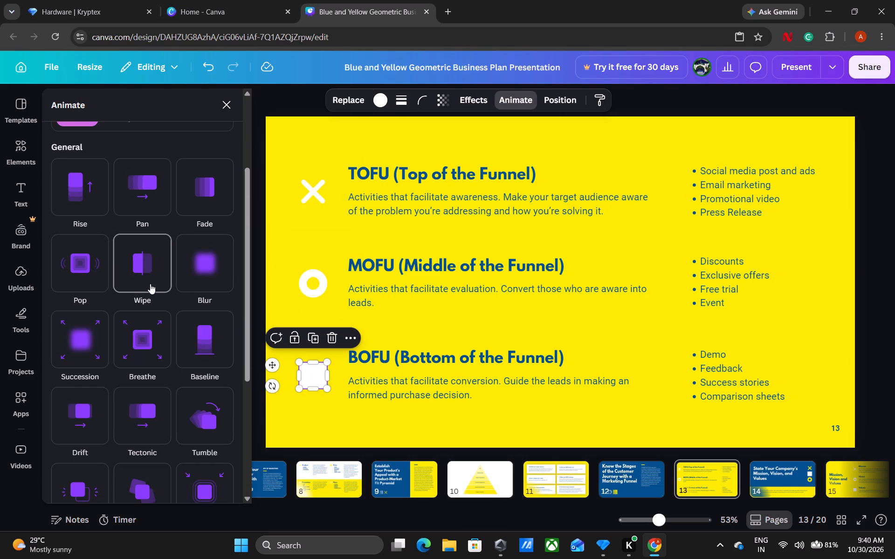
click(150, 283)
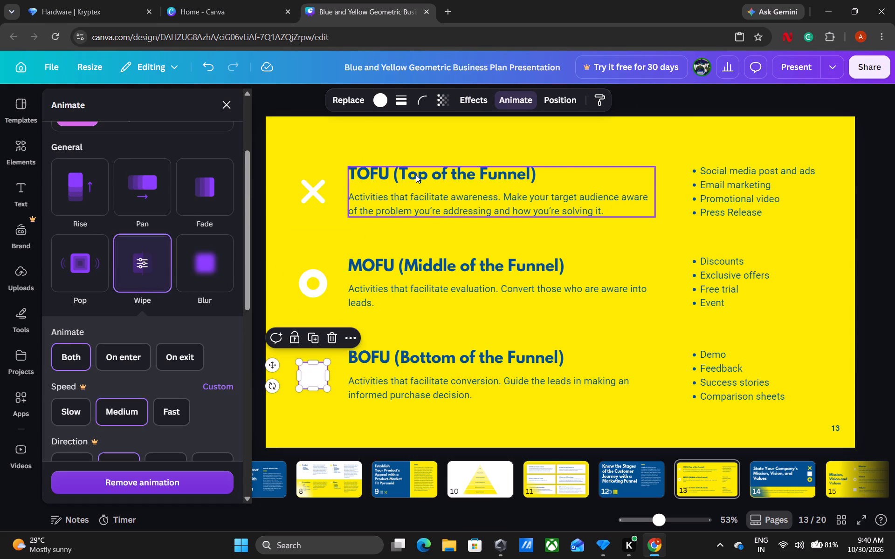
Apply the Pan animation to the TOFU, MOFU and BOFU heading-and-description groups on page 13.
click(416, 175)
click(192, 254)
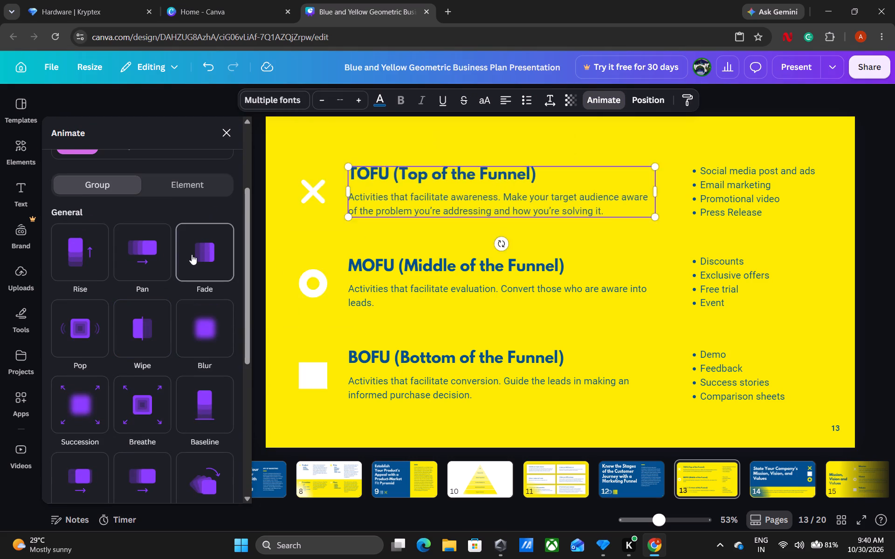
click(156, 264)
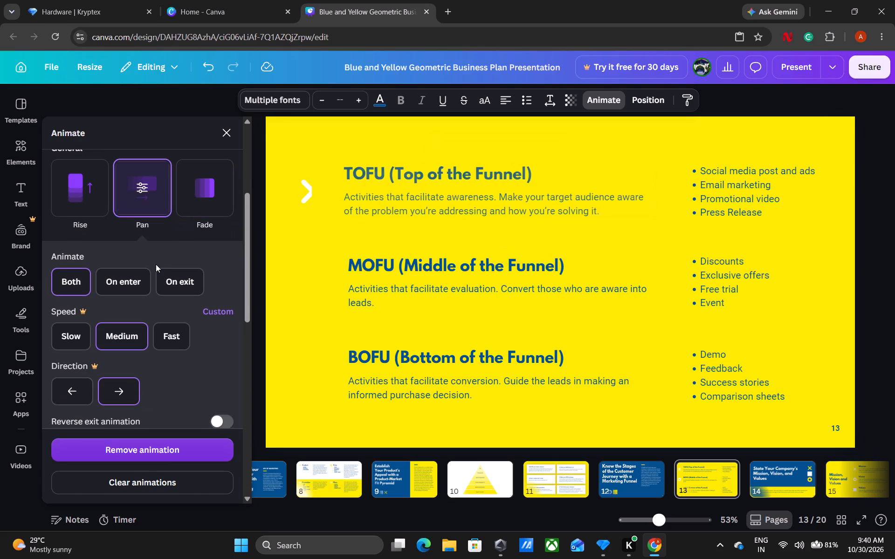
click(354, 259)
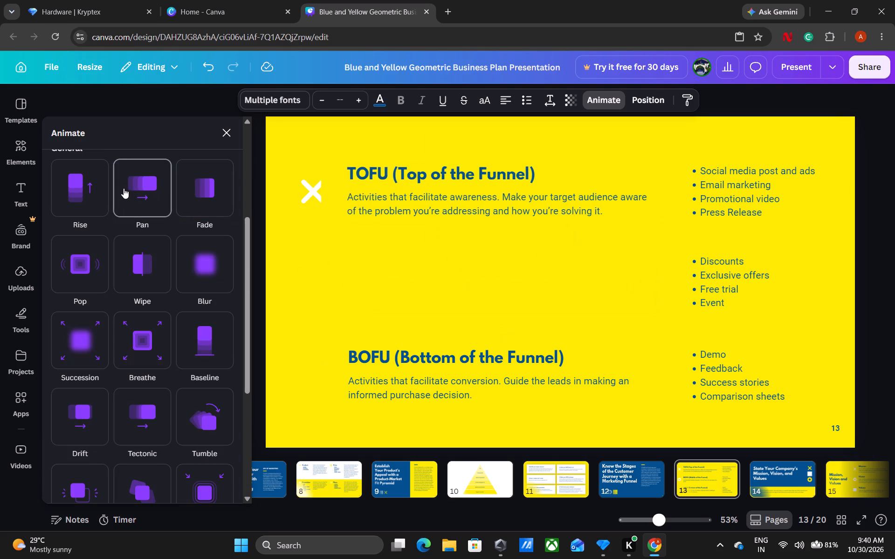
click(124, 188)
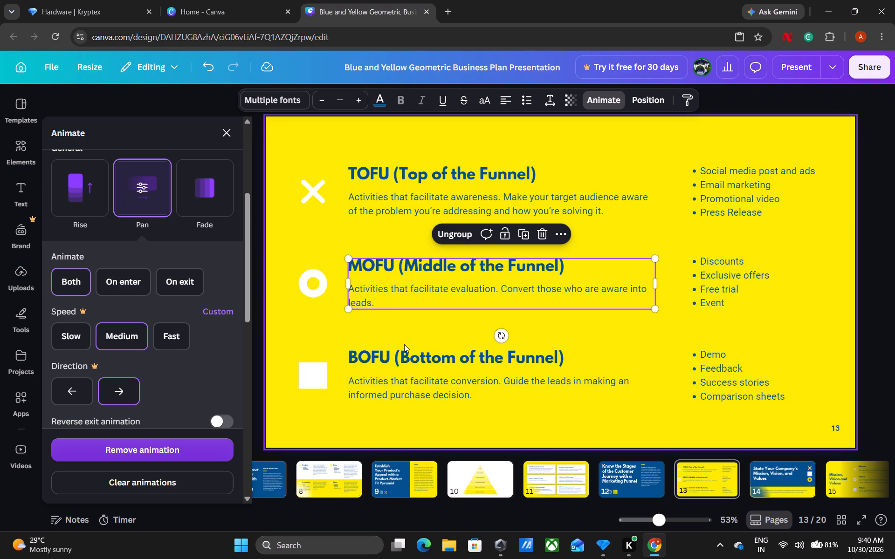
click(406, 371)
click(120, 180)
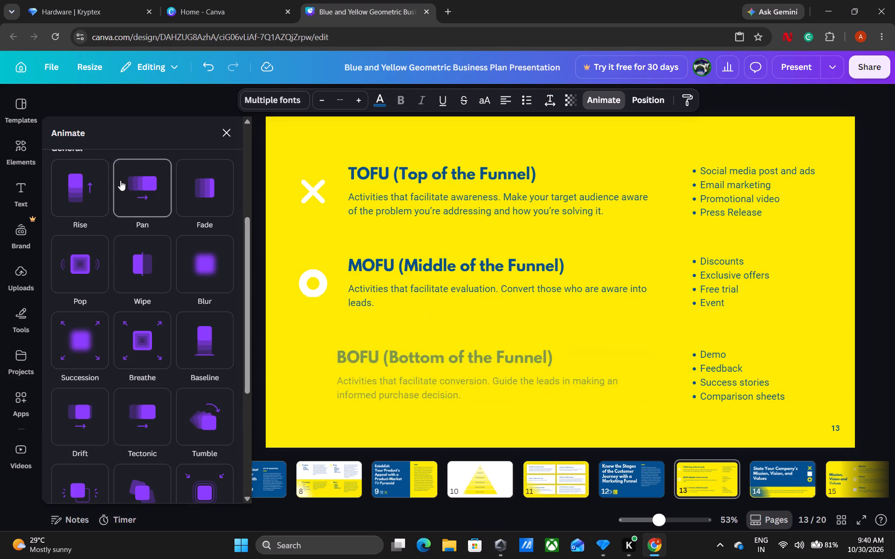
Apply the Ascend text animation to each of the three bullet lists beside the TOFU, MOFU and BOFU descriptions.
click(709, 297)
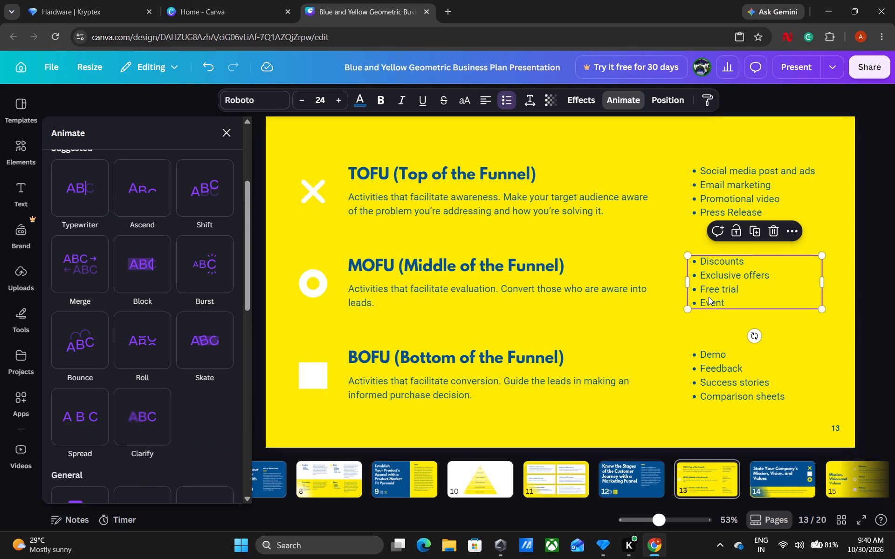
click(152, 220)
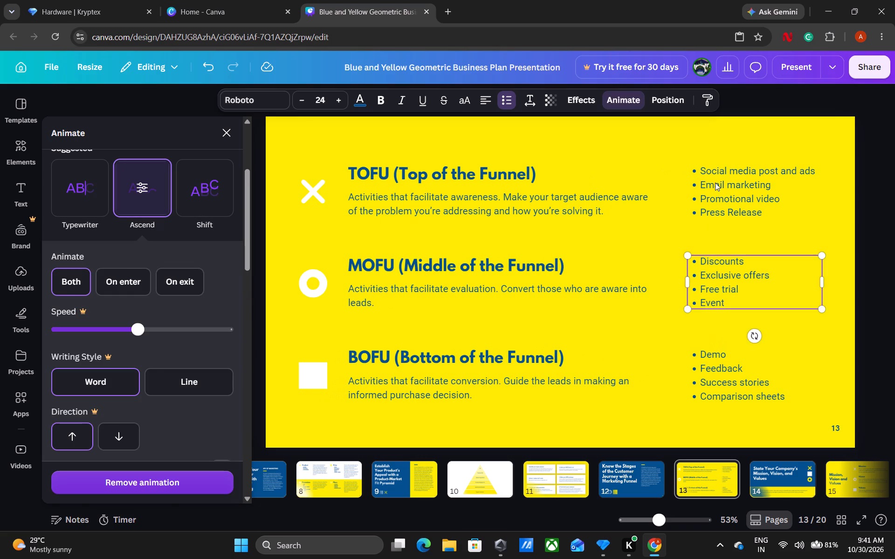
click(715, 183)
click(150, 172)
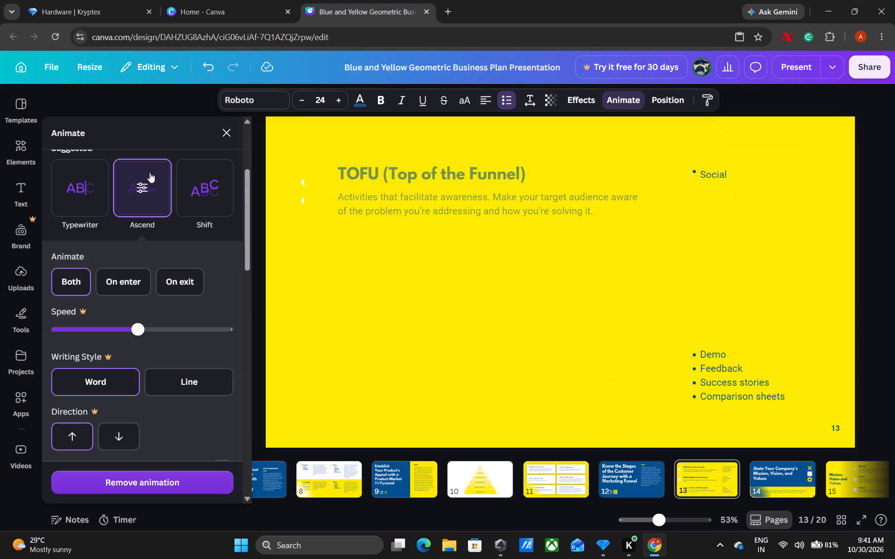
click(751, 387)
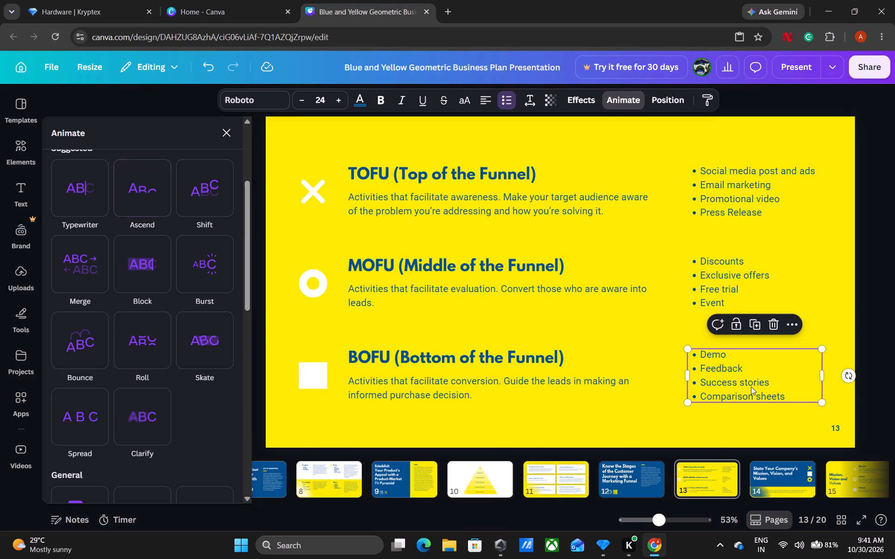
click(157, 207)
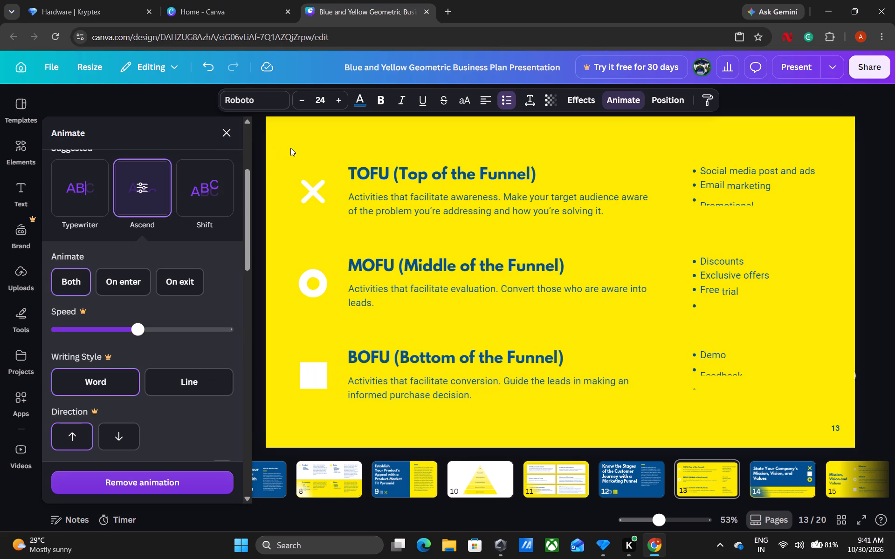
Apply the Scrapbook page animation to the whole of page 13.
click(290, 148)
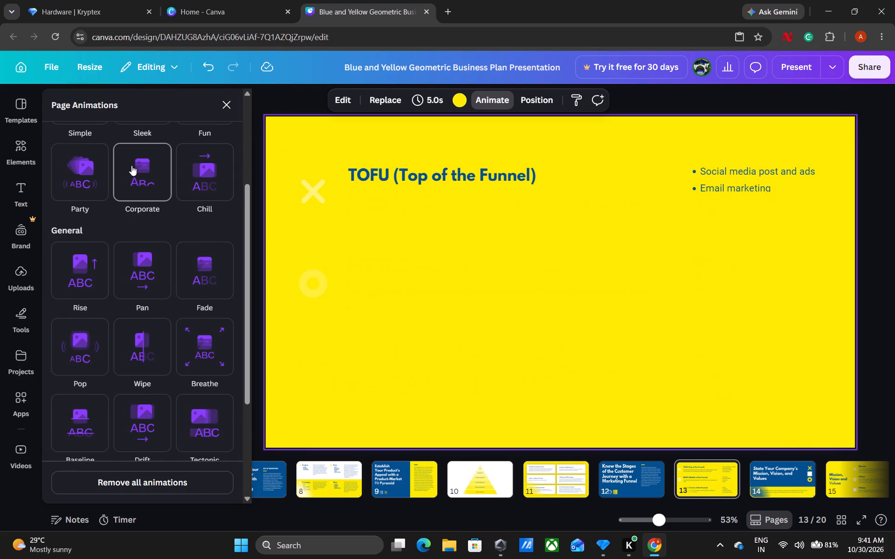
scroll(131, 165, up, 3)
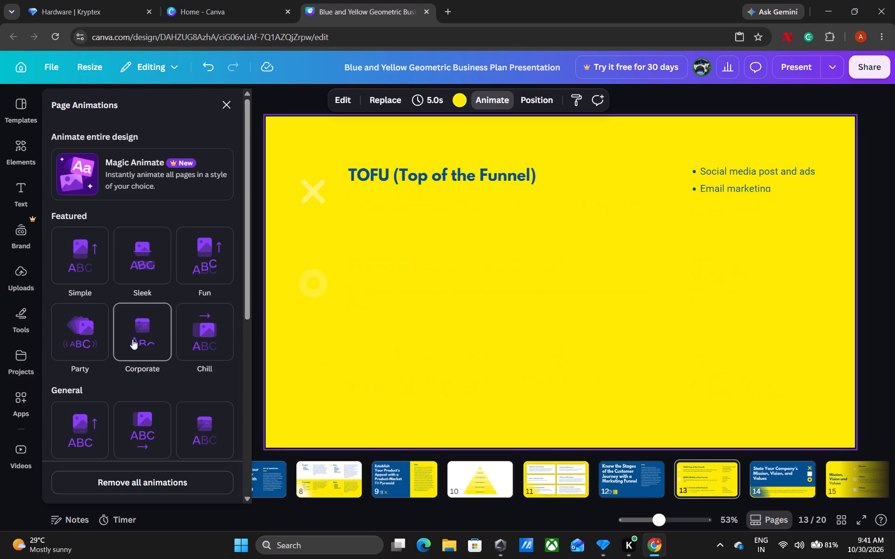
scroll(132, 339, down, 6)
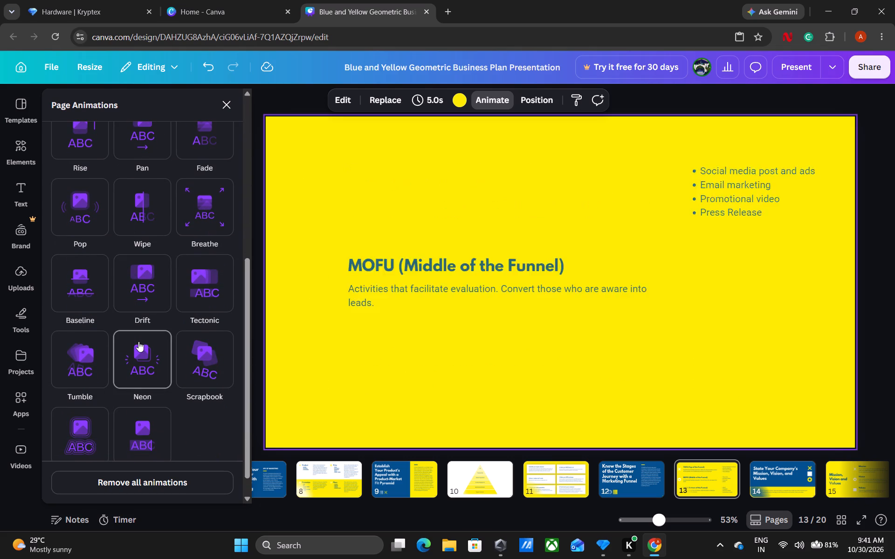
click(212, 348)
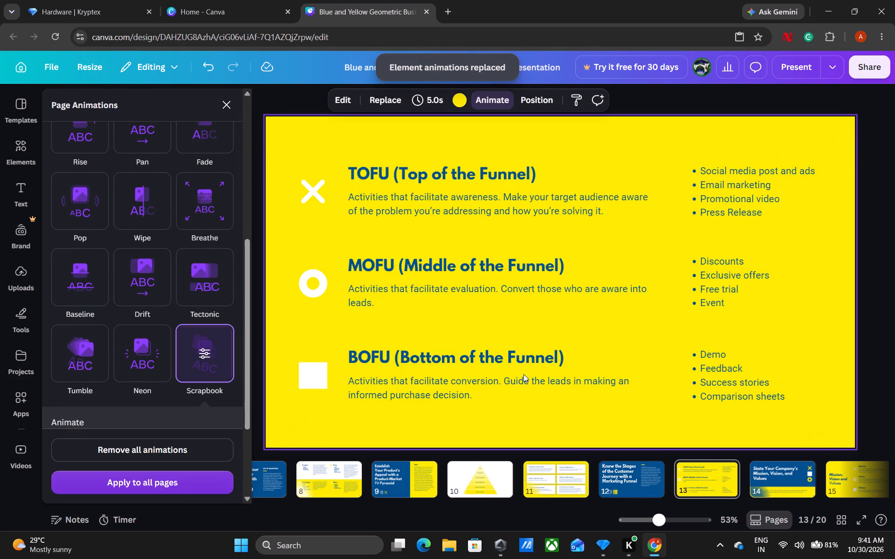
click(620, 490)
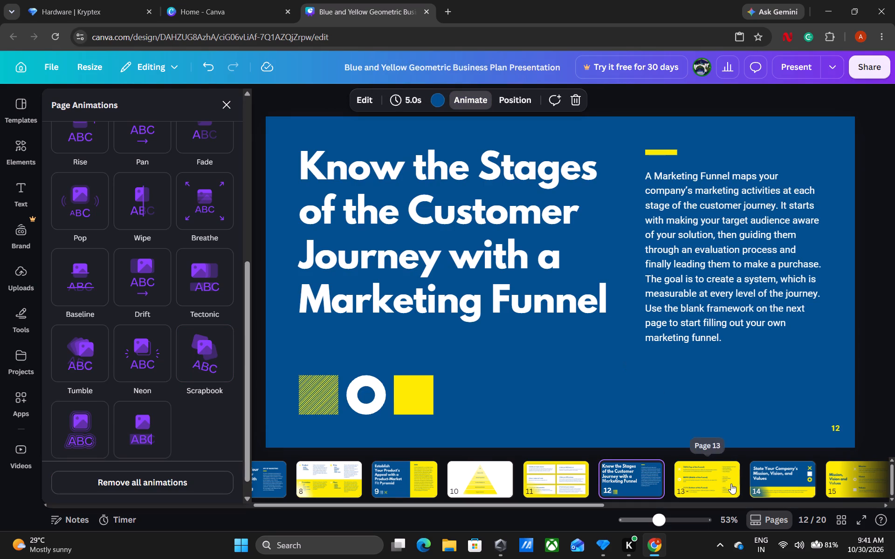
click(731, 484)
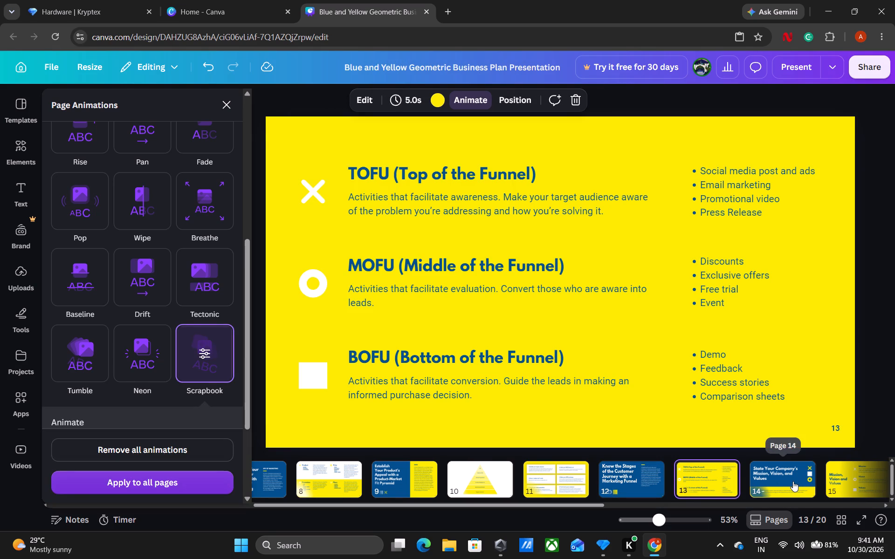
On page 14, apply the Roll text animation to the "State Your Company's Mission, Vision, and Values" heading.
click(793, 481)
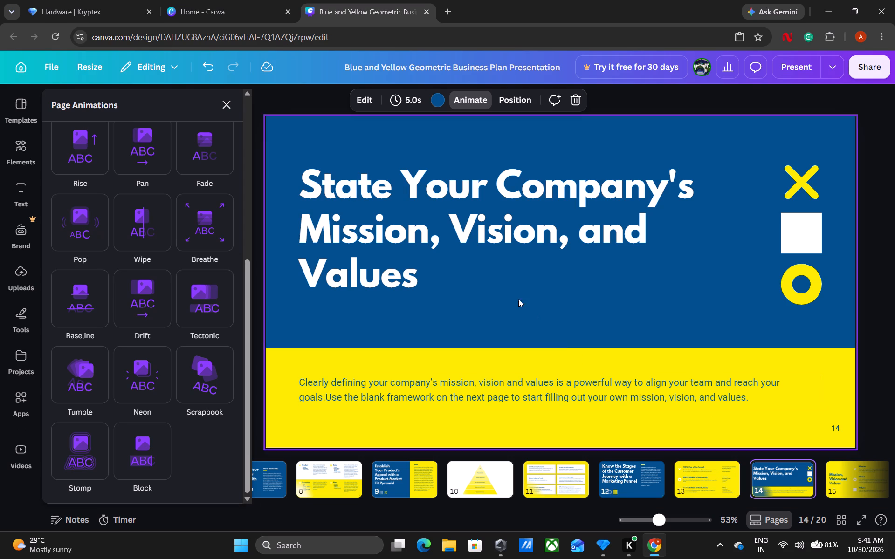
click(504, 258)
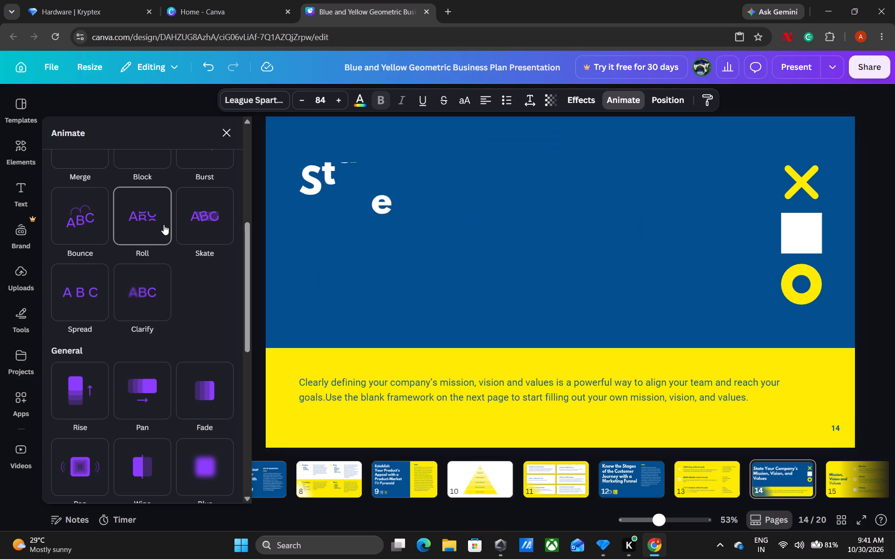
scroll(164, 225, up, 2)
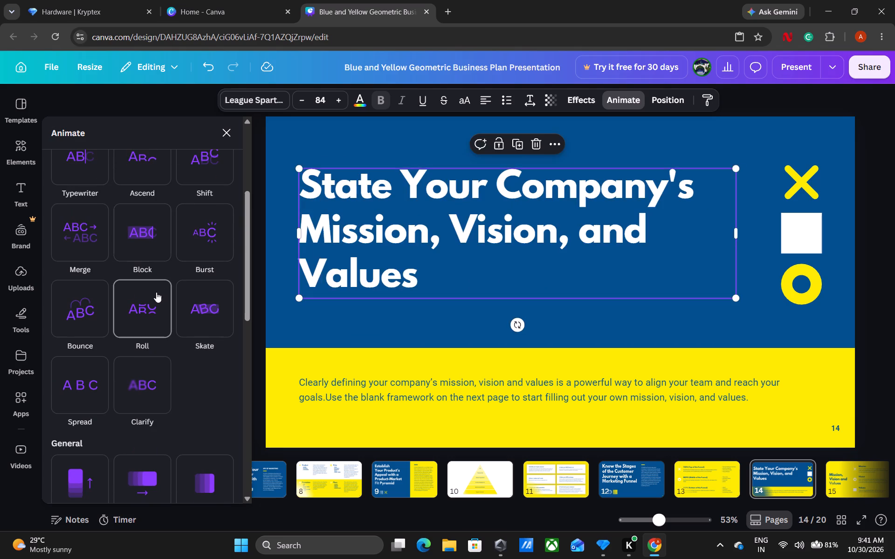
click(156, 292)
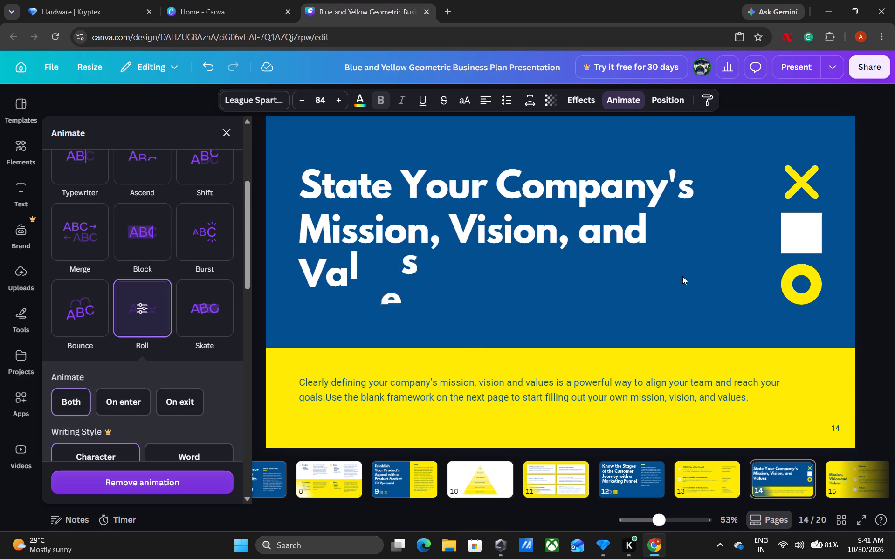
Apply the Baseline animation to the group of yellow cross, white square and yellow ring on page 14.
click(800, 232)
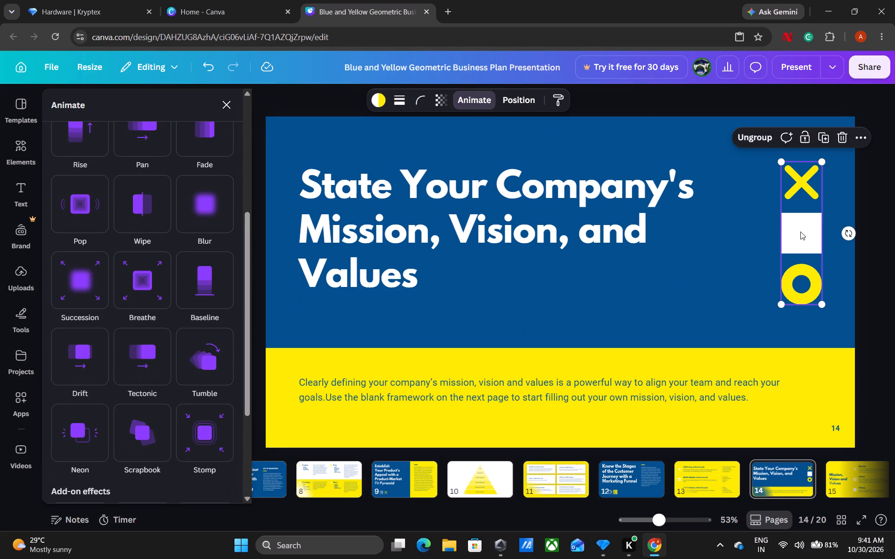
click(189, 272)
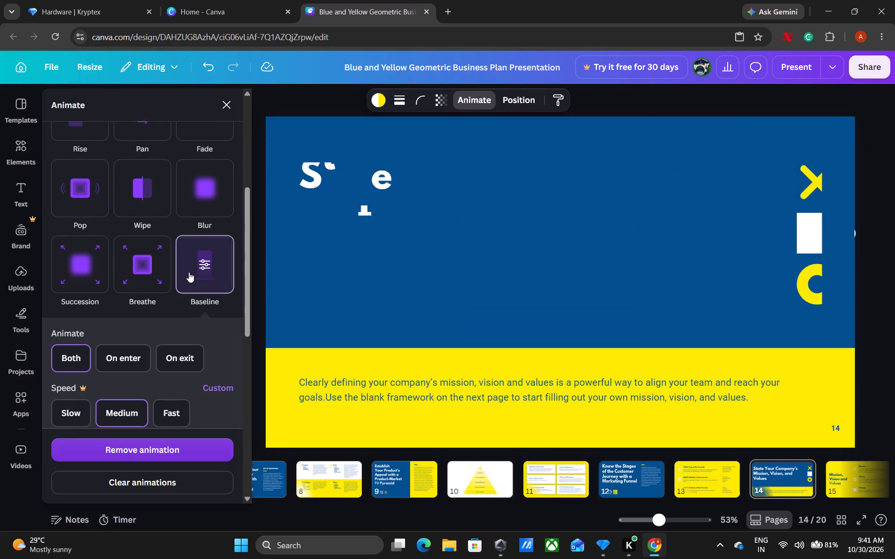
Apply the Skate text animation to the paragraph in the yellow band of page 14.
click(368, 384)
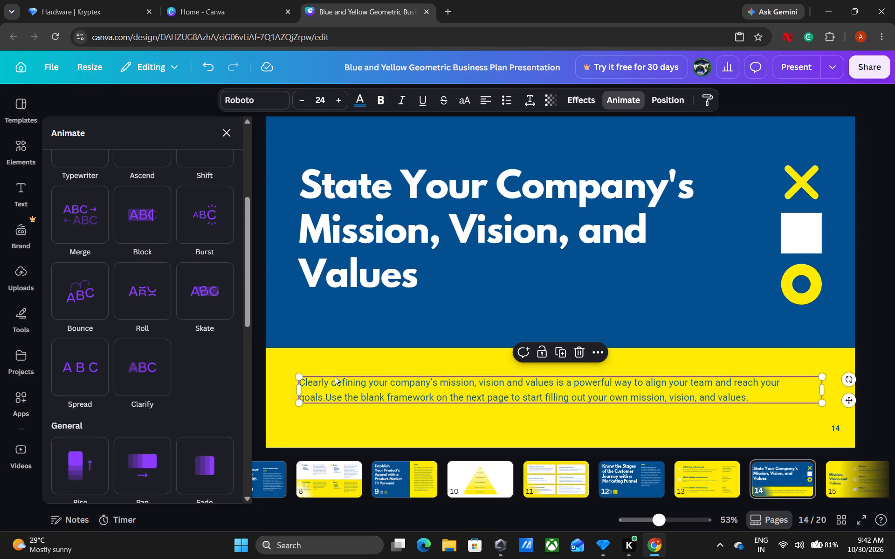
click(218, 292)
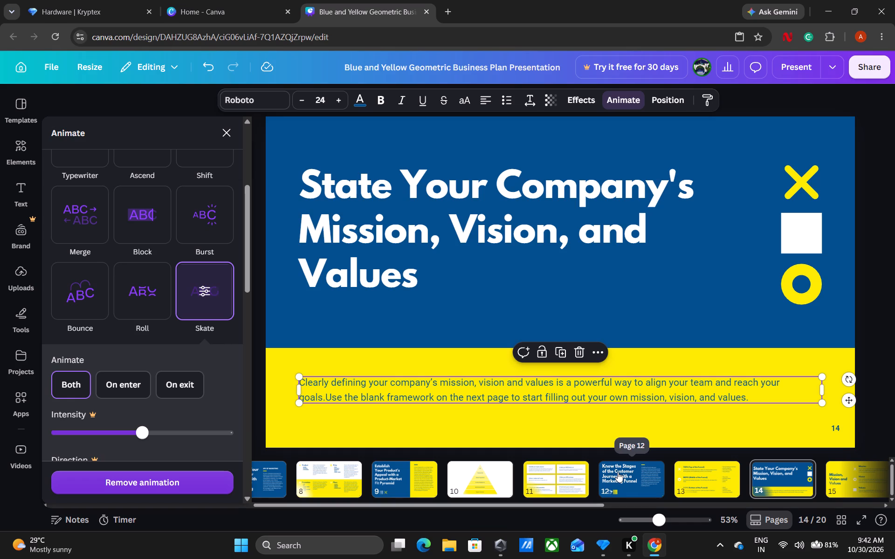
On page 15, apply the Block text animation to the "Mission, Vision and Values" heading.
scroll(862, 469, left, 5)
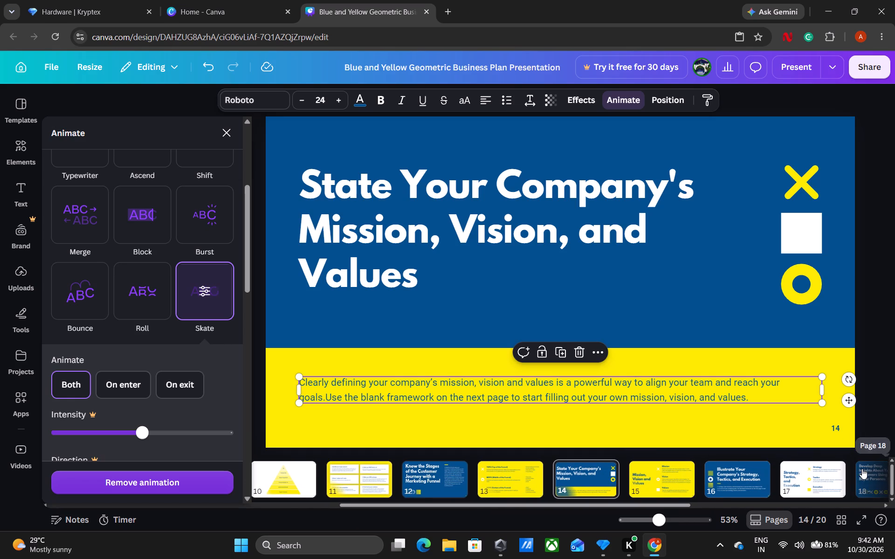
scroll(862, 469, left, 4)
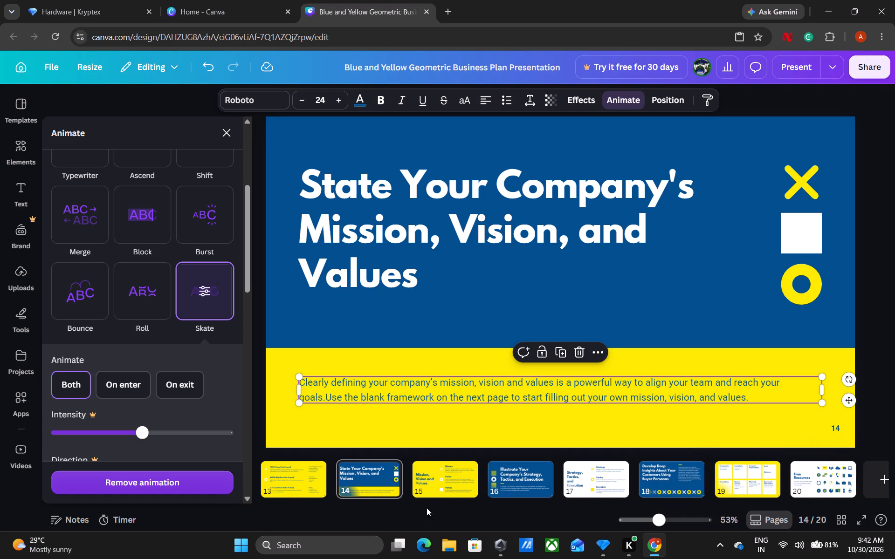
click(438, 477)
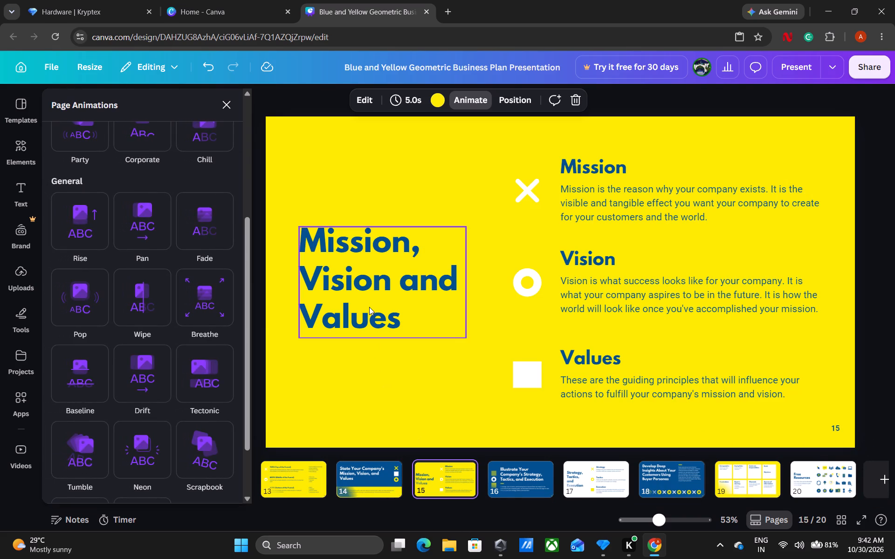
click(369, 307)
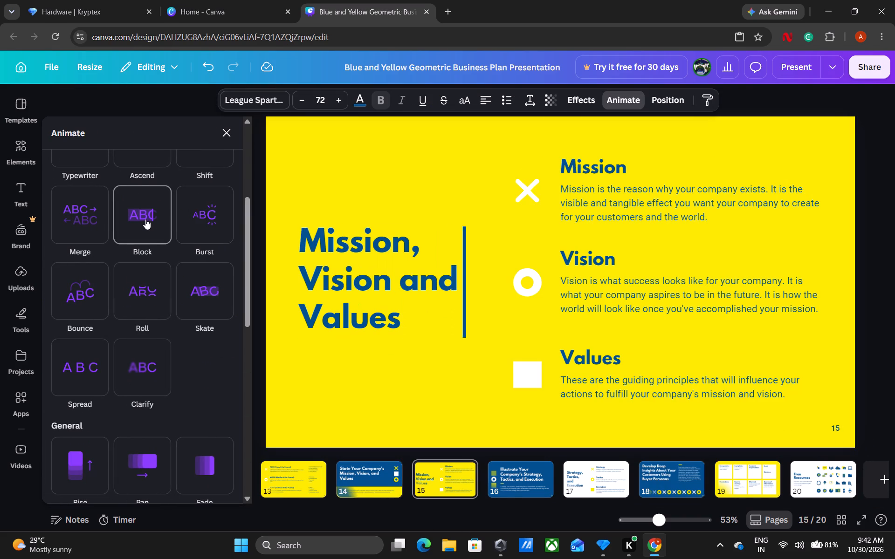
click(145, 219)
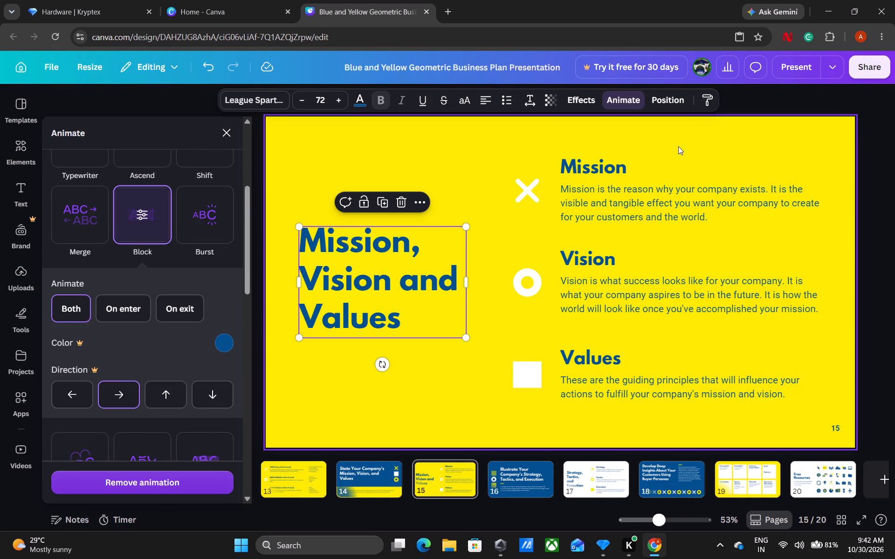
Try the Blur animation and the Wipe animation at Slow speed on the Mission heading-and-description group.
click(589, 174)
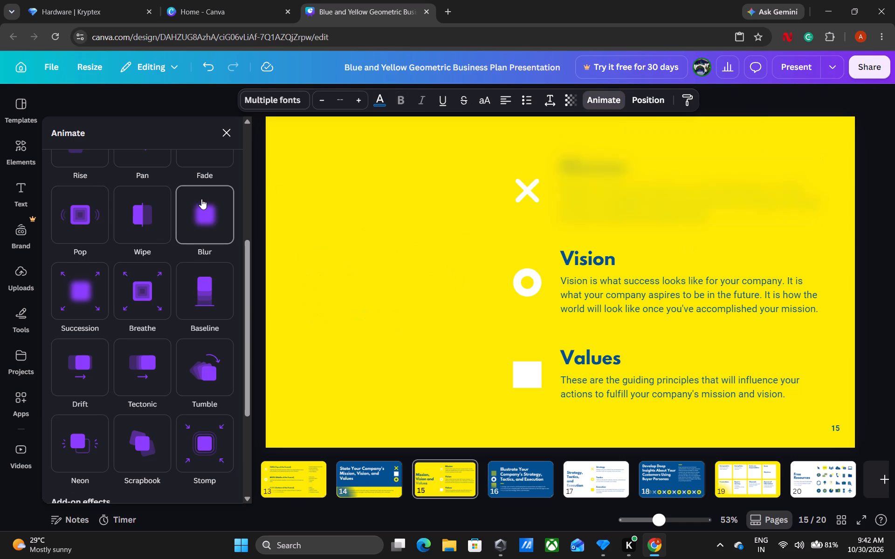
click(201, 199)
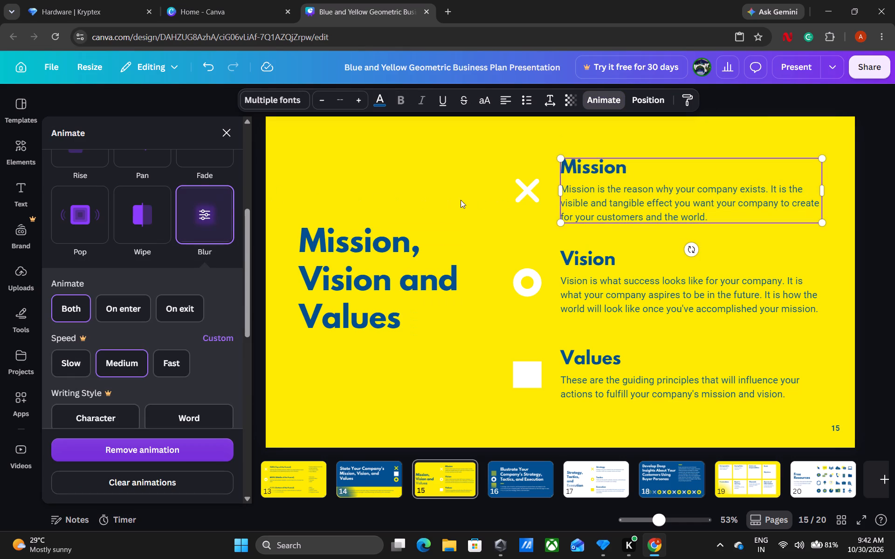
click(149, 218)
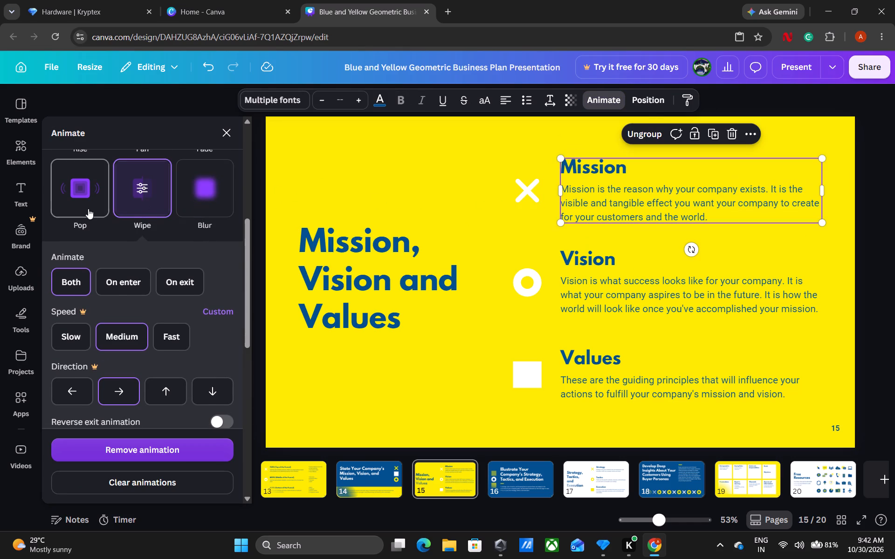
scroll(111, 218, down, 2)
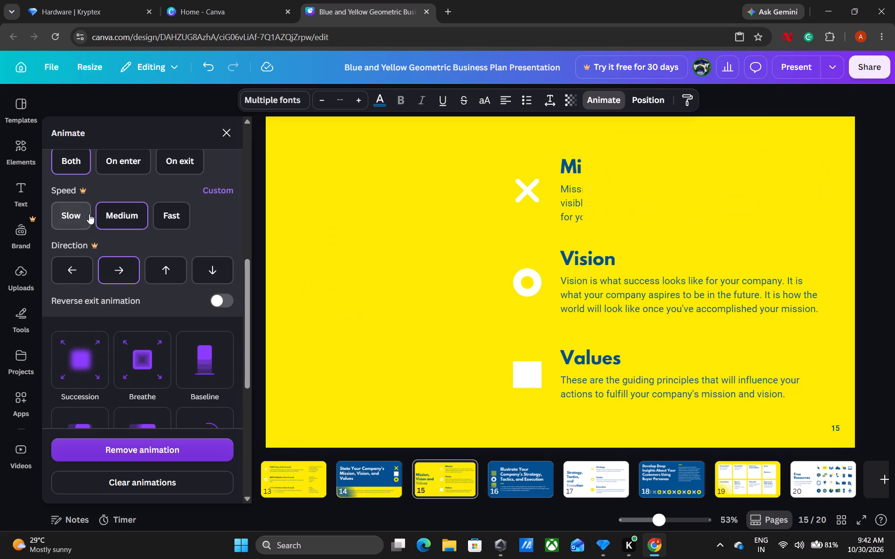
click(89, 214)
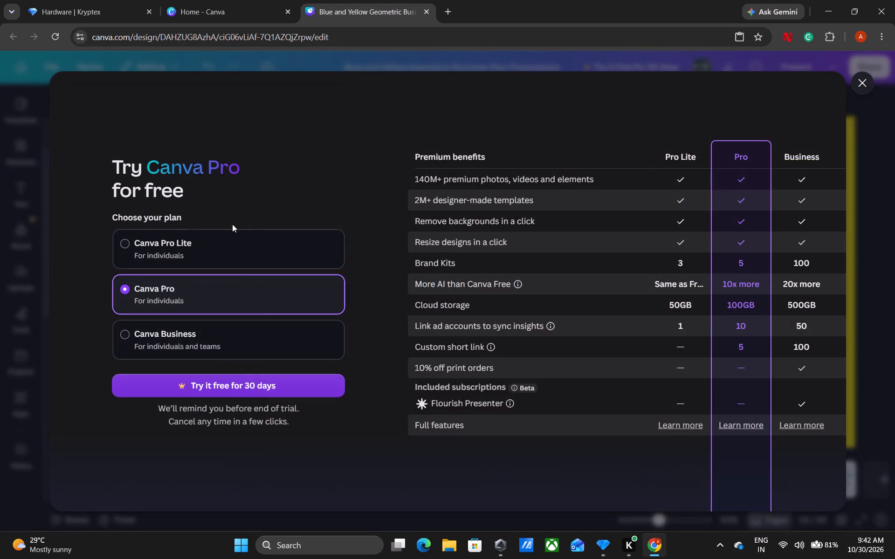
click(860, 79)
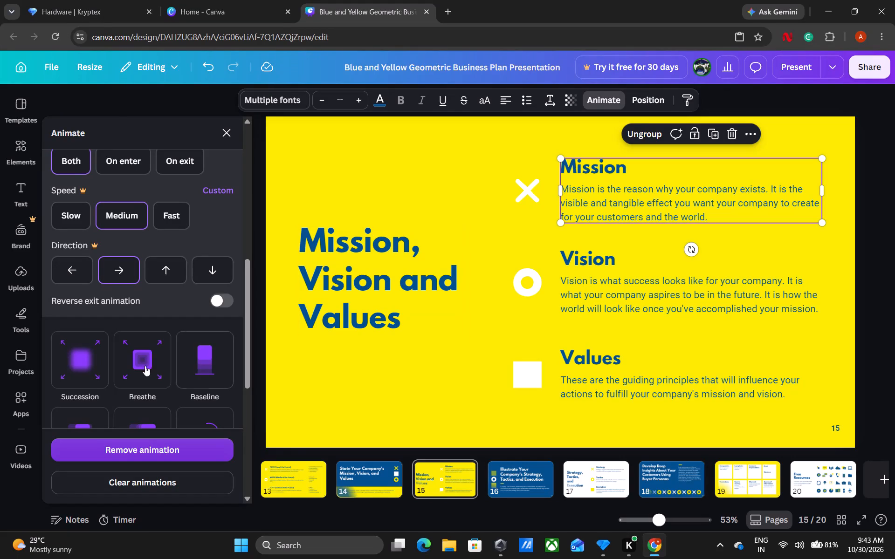
Apply the Tectonic animation to the Mission, Vision and Values heading-and-description groups on page 15.
scroll(217, 208, down, 3)
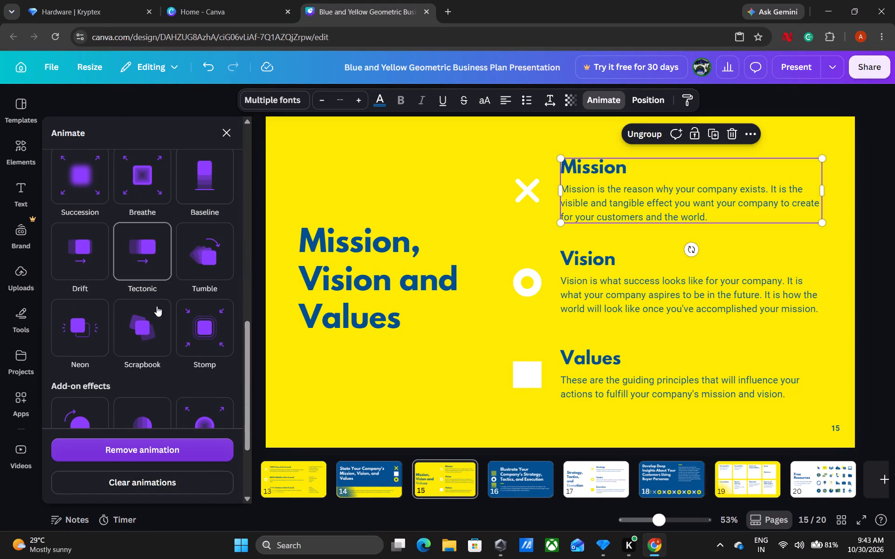
click(138, 263)
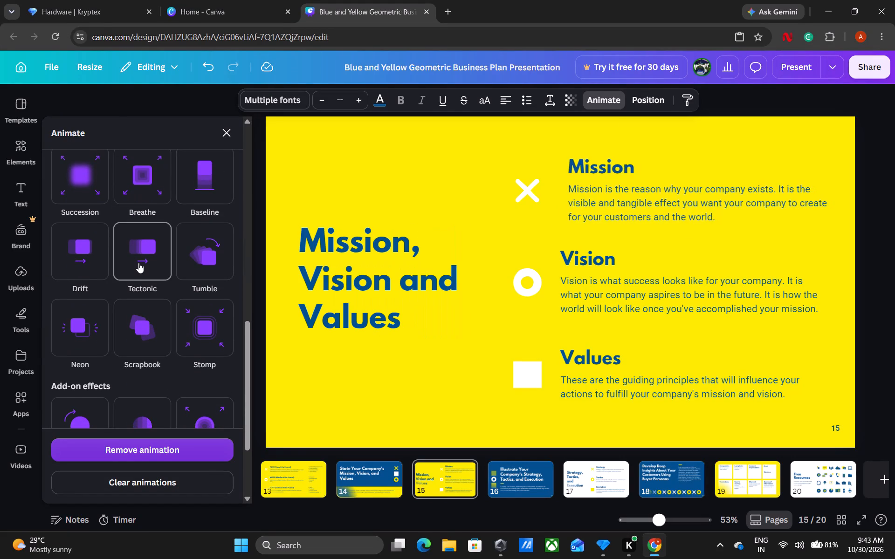
click(604, 289)
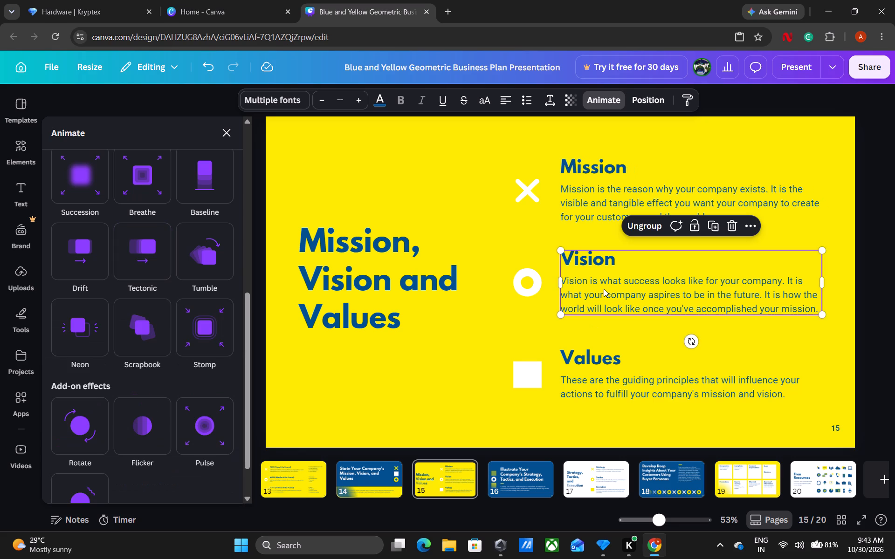
click(138, 255)
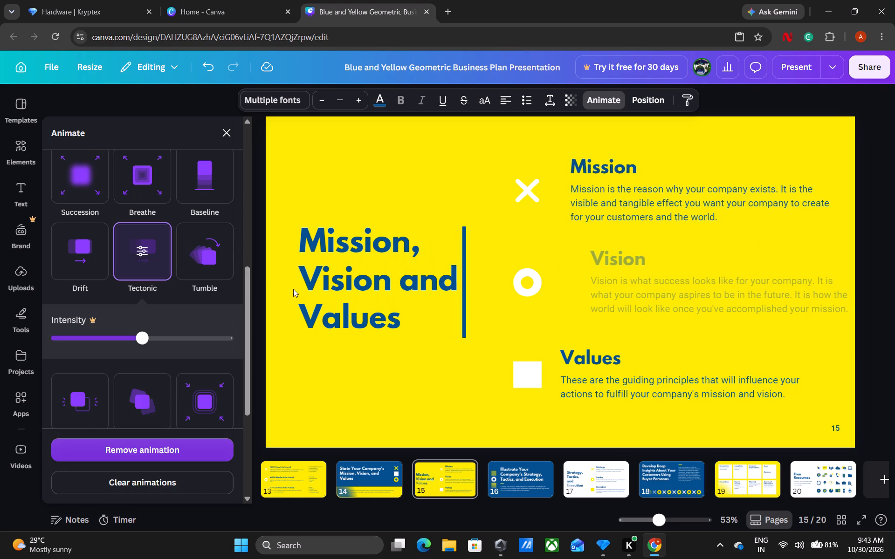
click(610, 380)
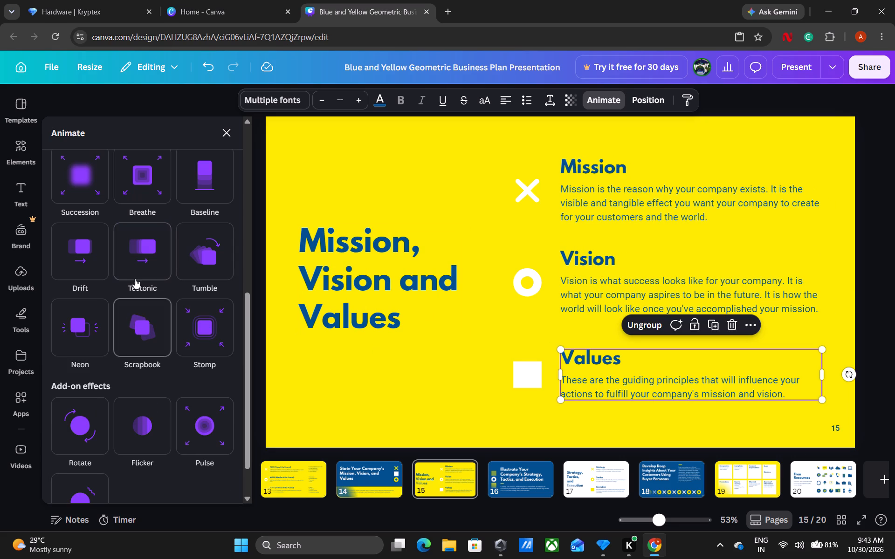
click(136, 279)
Apply the Tumble animation to the white ring beside Vision and the white cross beside Mission.
click(518, 288)
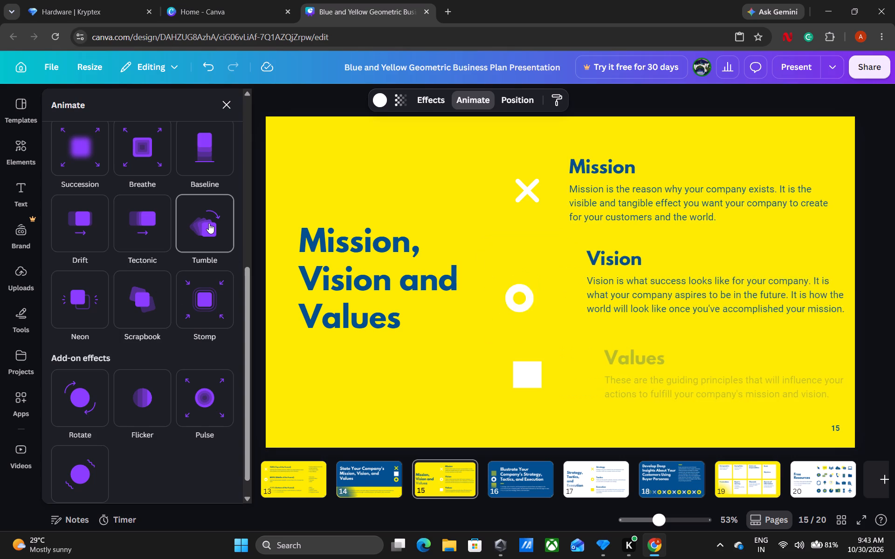
click(209, 223)
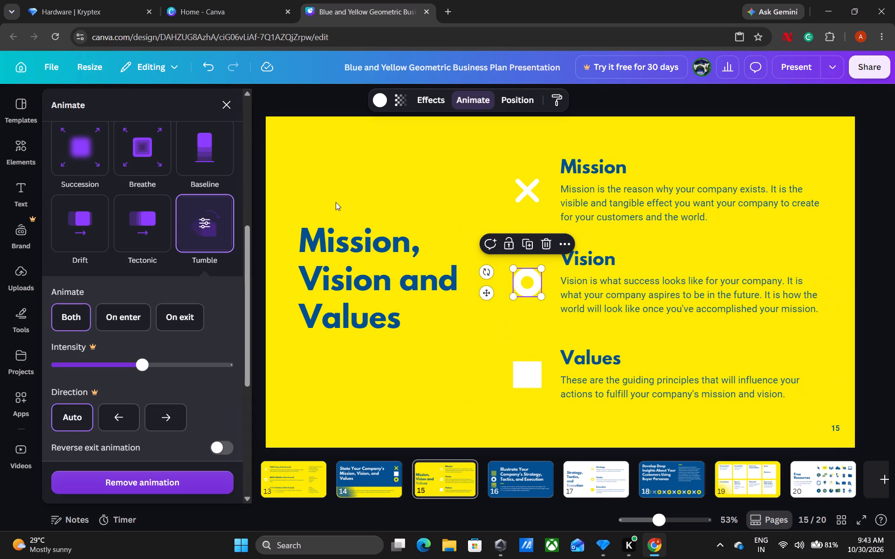
click(525, 192)
click(199, 242)
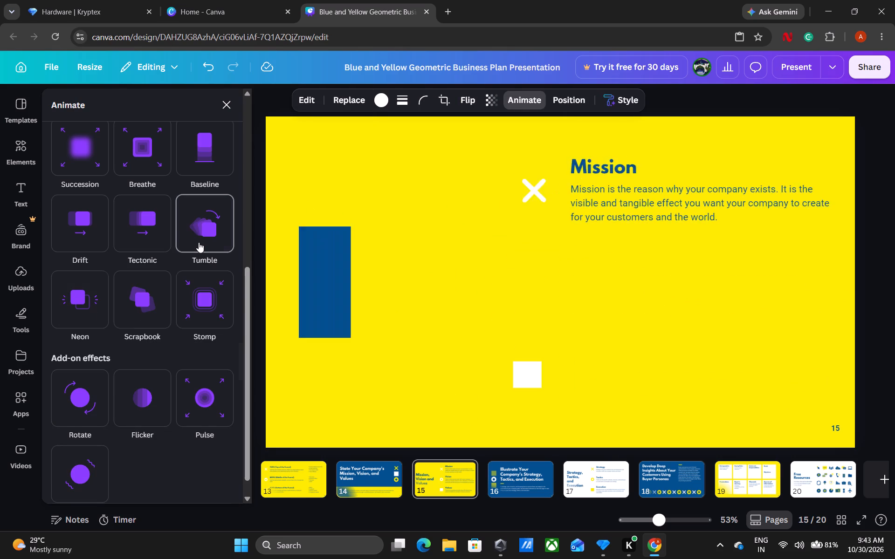
click(203, 178)
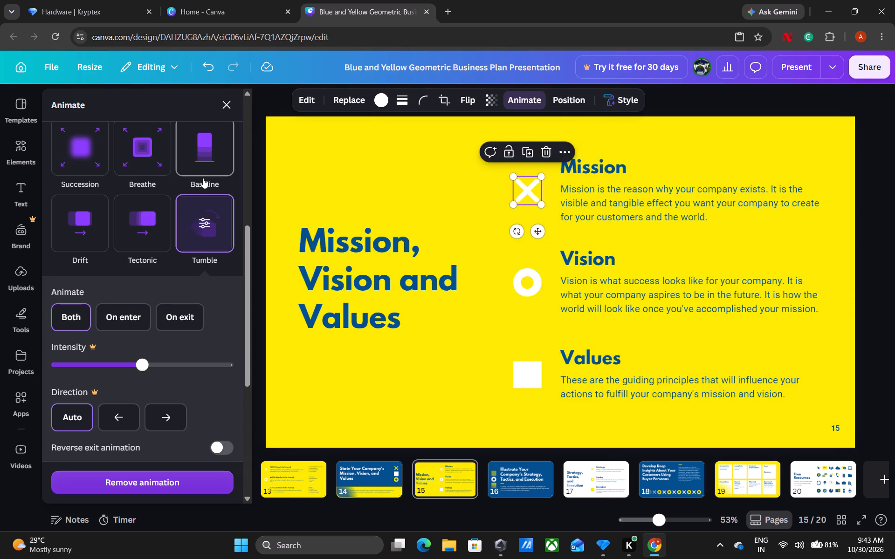
click(518, 282)
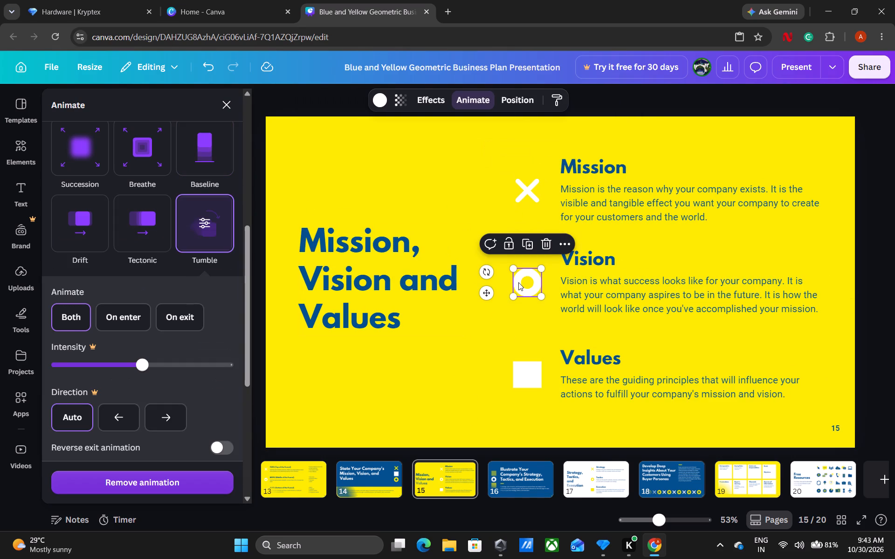
Apply the Baseline animation to the white ring beside Vision and the white square beside Values.
click(227, 157)
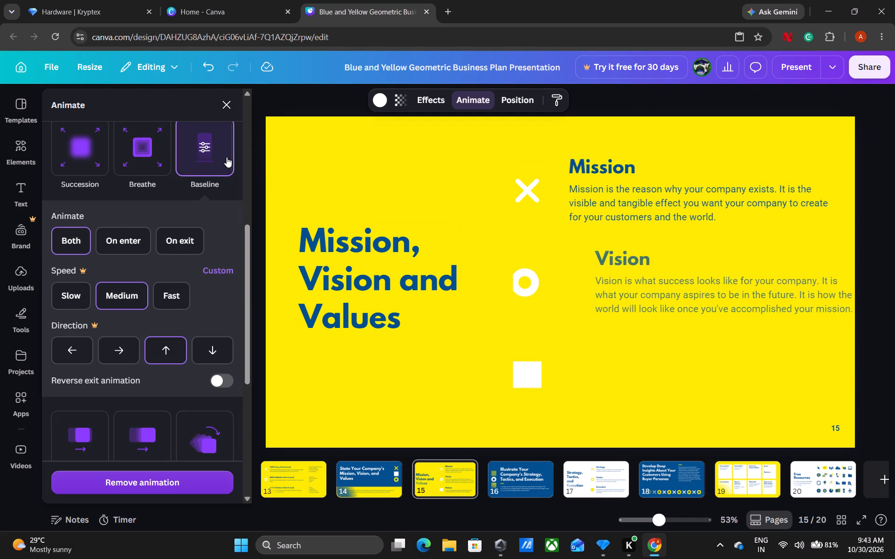
click(536, 372)
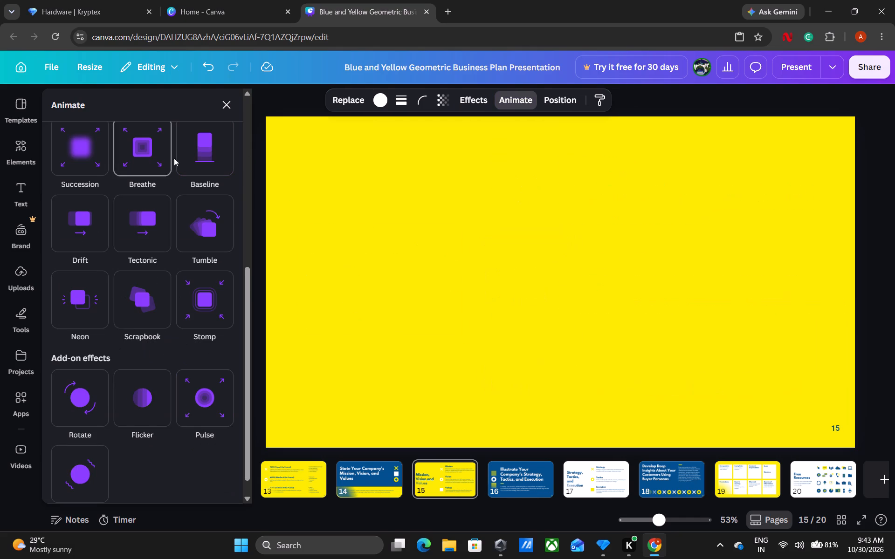
click(193, 160)
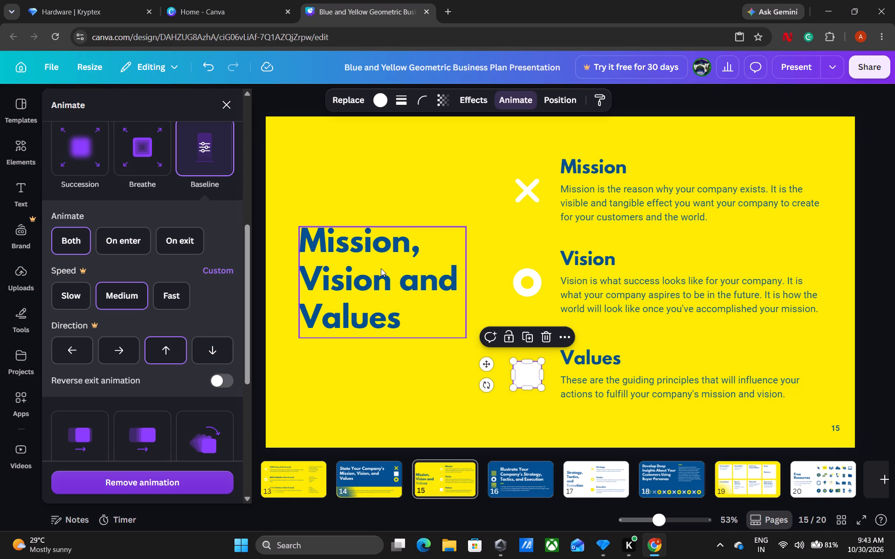
On page 16, apply the Breathe animation to the group with the "Illustrate Your Company's Strategy" heading and description.
click(539, 465)
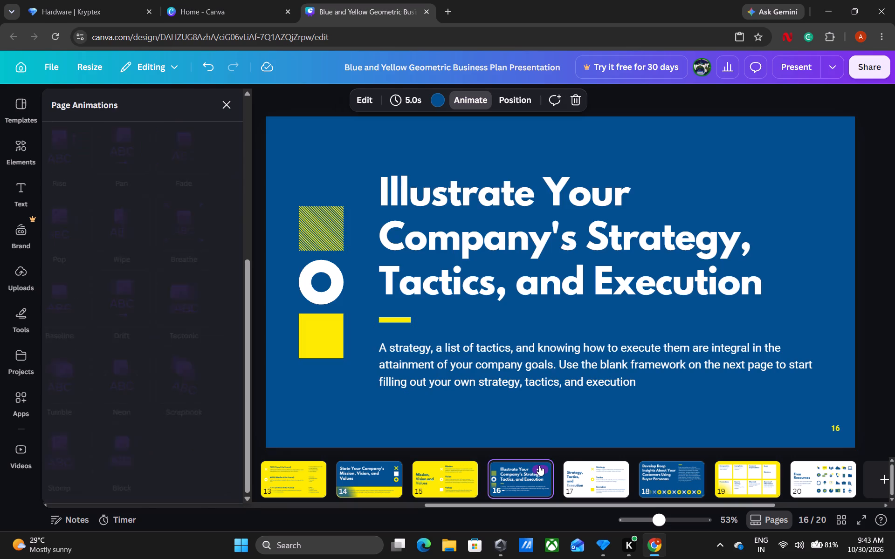
click(468, 280)
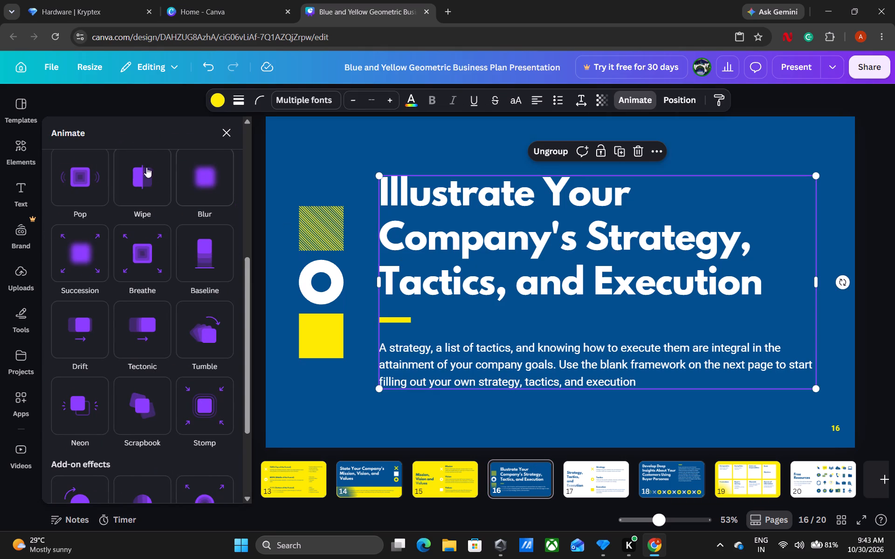
click(162, 246)
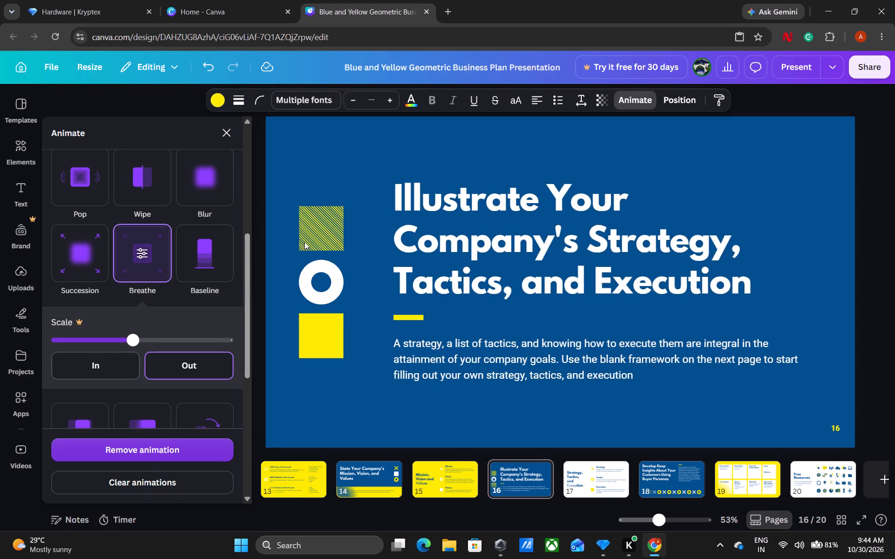
Apply the Tectonic animation to the stacked squares-and-ring group on page 16.
click(319, 241)
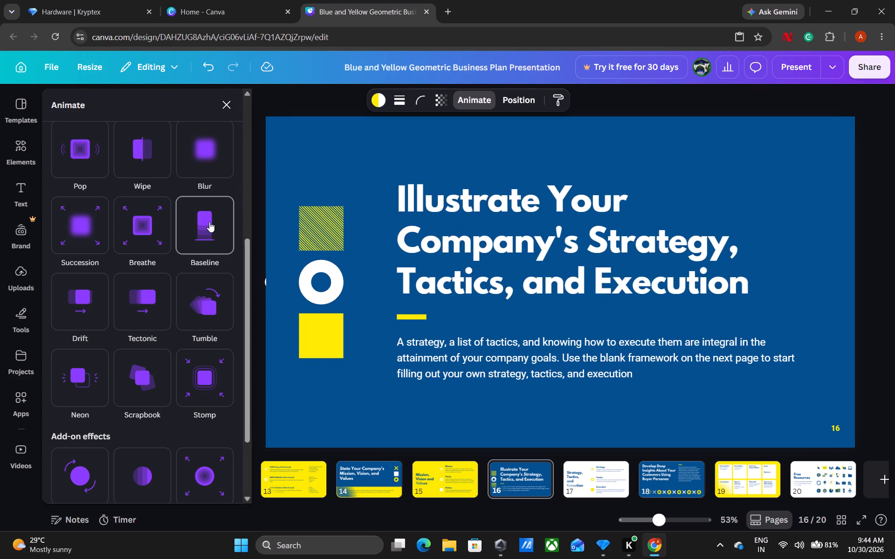
click(162, 281)
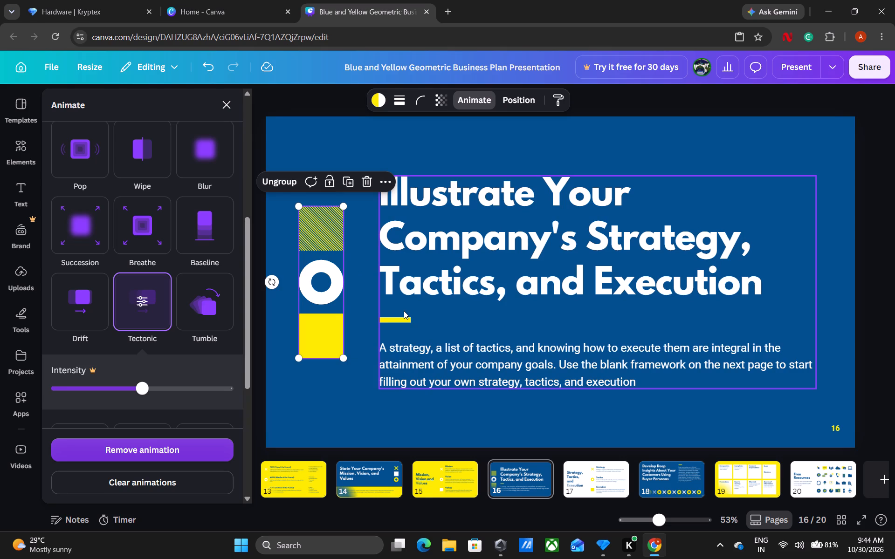
On page 17, apply the Skate text animation to the "Strategy, Tactics, and Execution" heading.
click(596, 492)
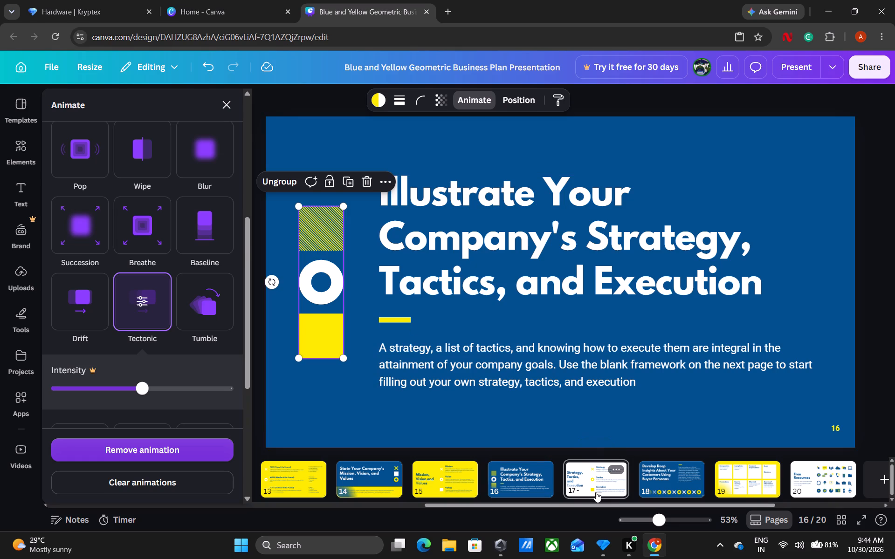
click(396, 276)
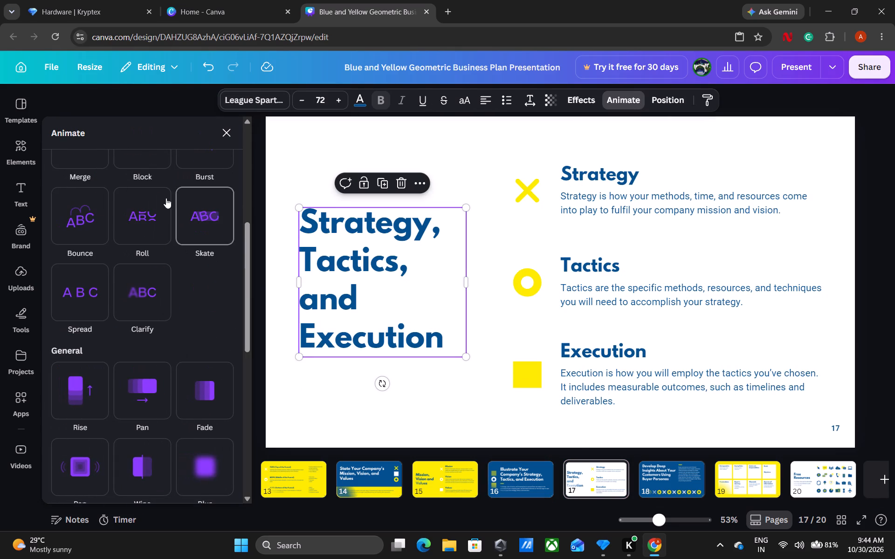
click(202, 205)
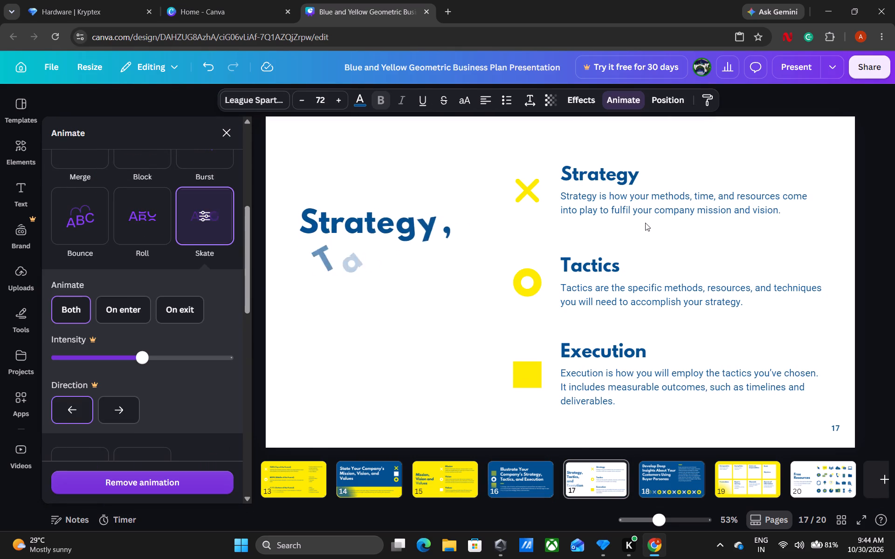
Apply the Pan animation to the Strategy, Tactics and Execution heading-and-description groups on page 17.
click(642, 197)
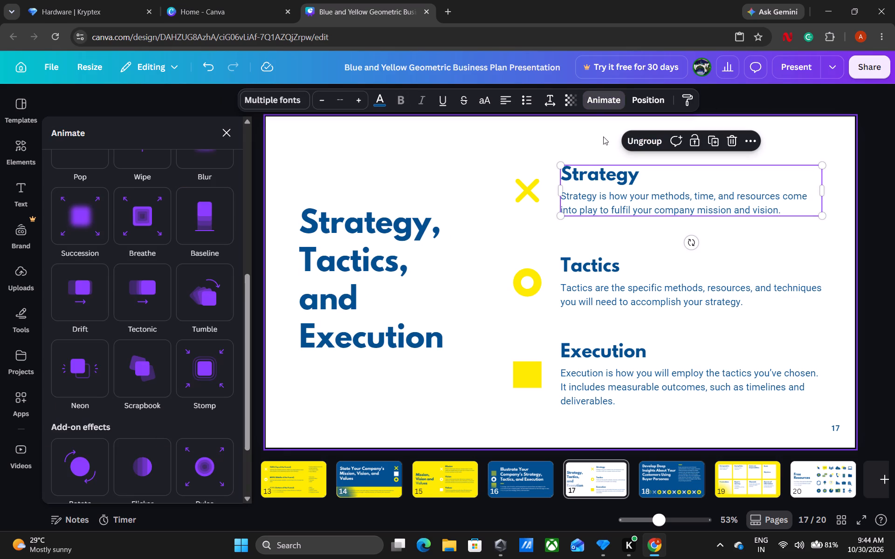
scroll(133, 323, up, 3)
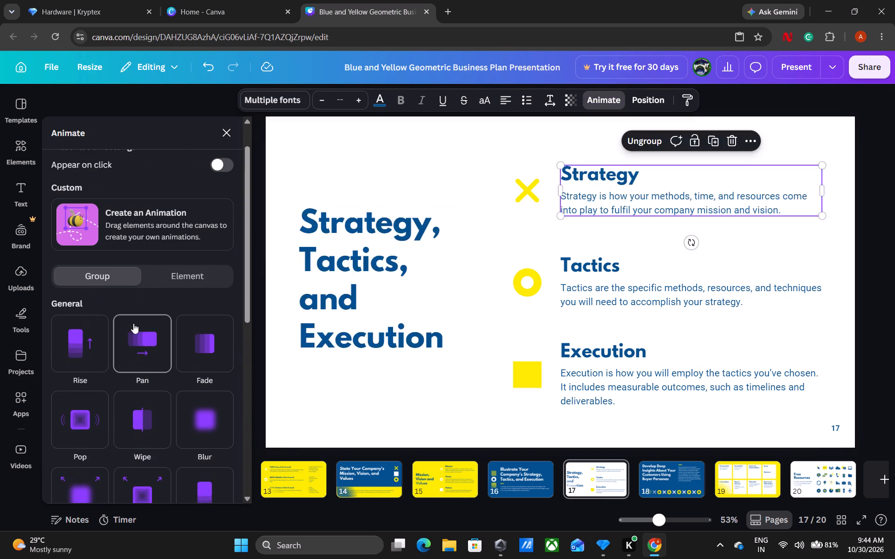
click(128, 330)
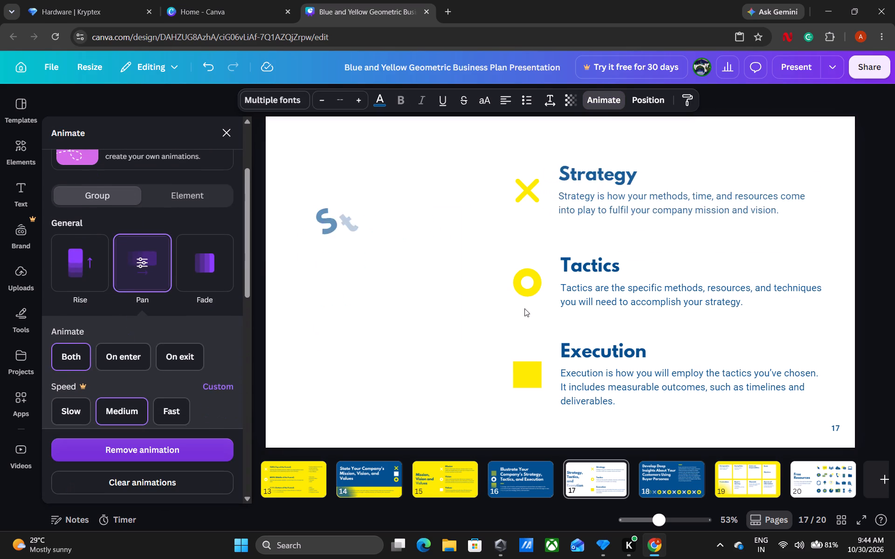
click(626, 279)
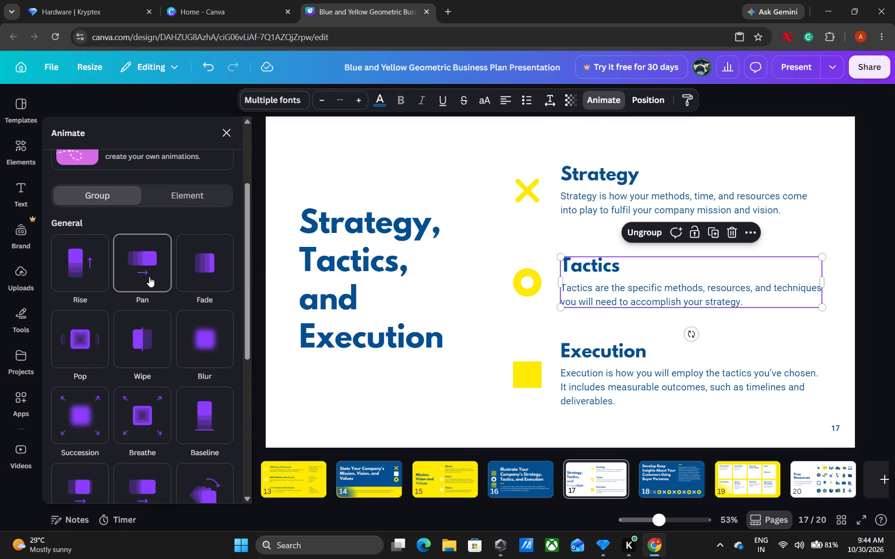
click(149, 277)
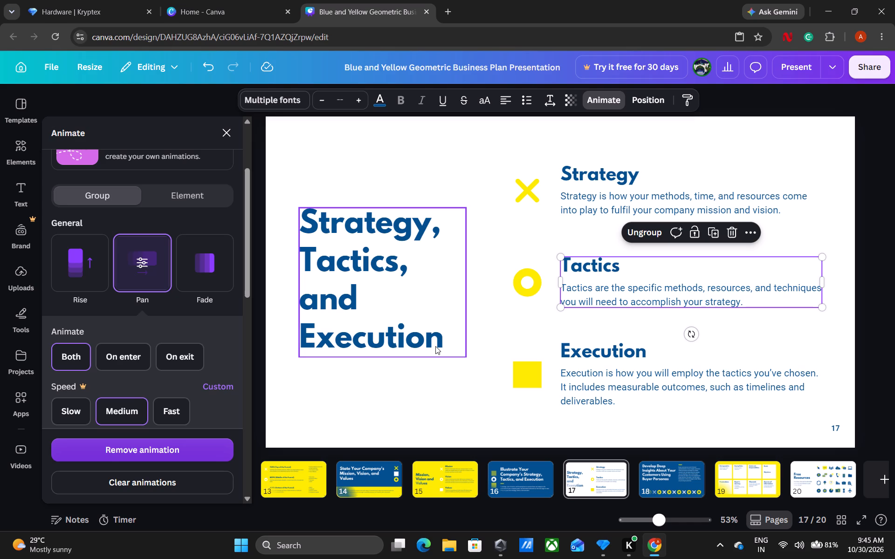
click(593, 376)
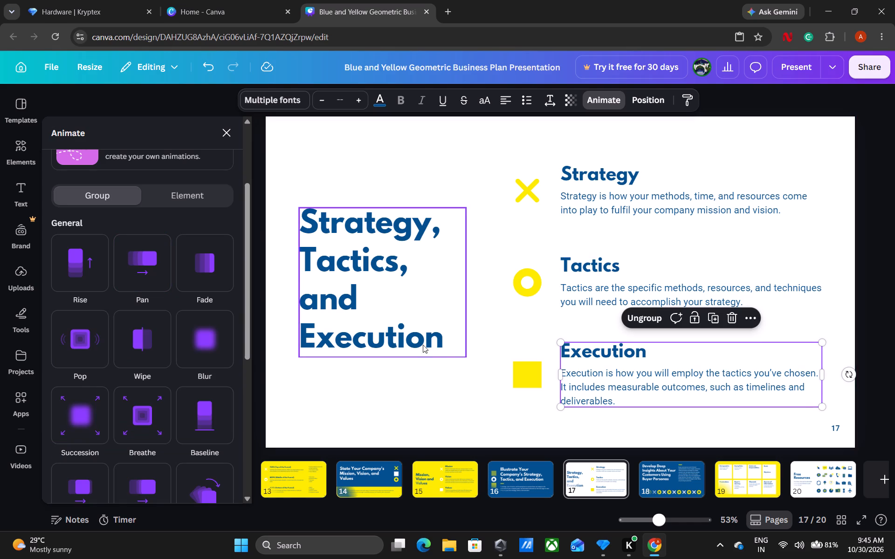
click(170, 255)
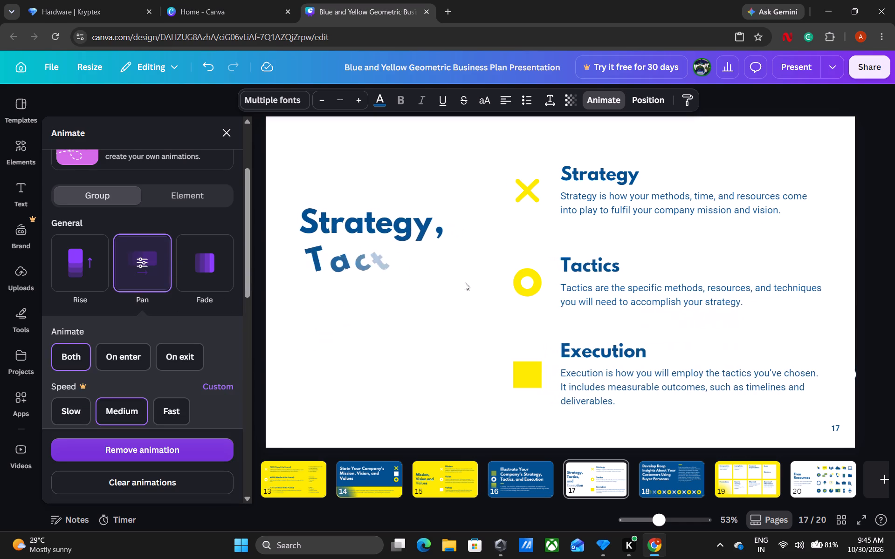
Apply the Fade animation to the yellow cross beside Strategy and the yellow square beside Execution.
click(535, 199)
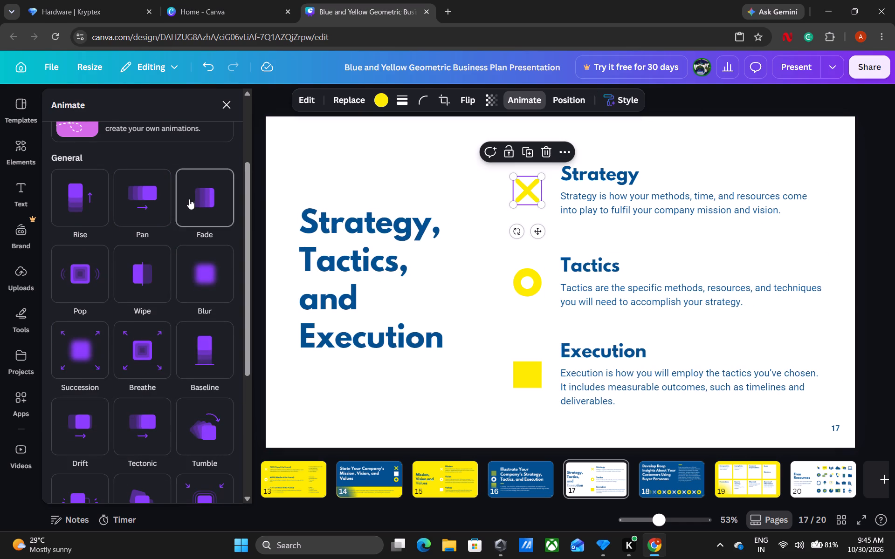
click(189, 199)
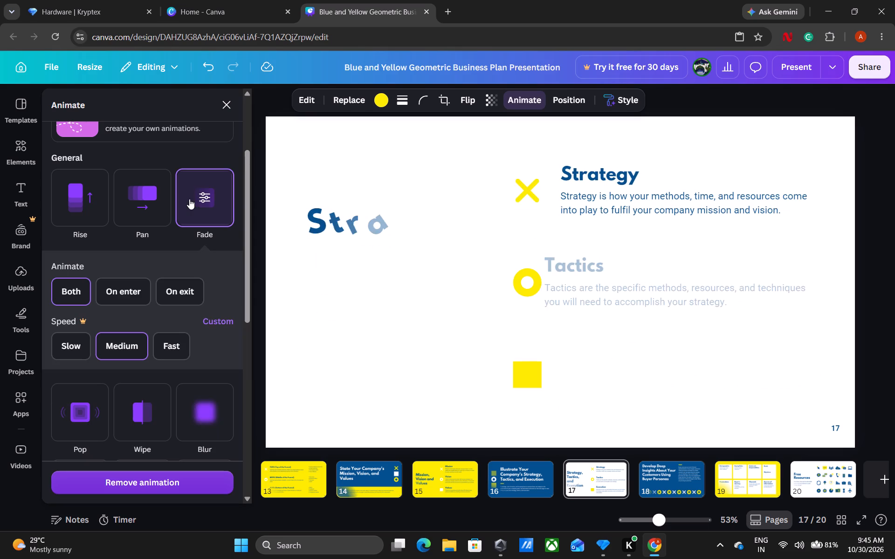
click(512, 278)
click(521, 279)
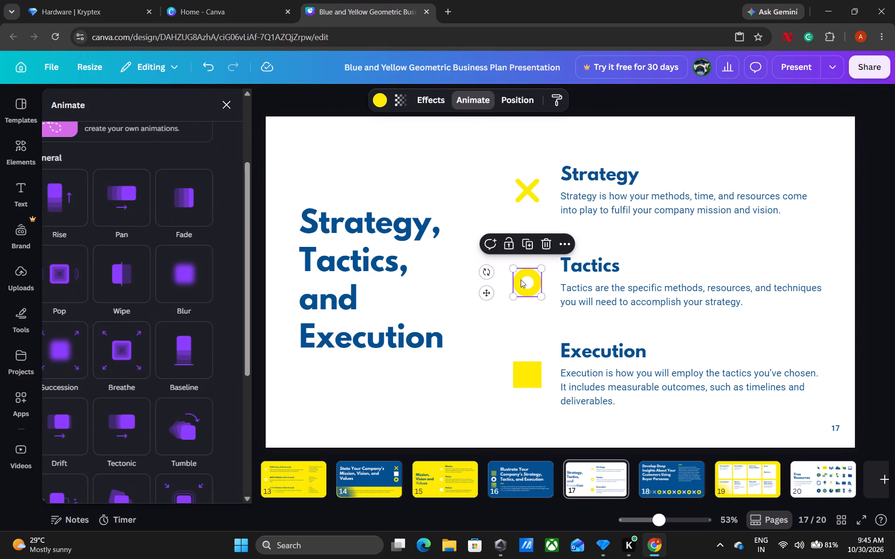
click(533, 371)
click(181, 216)
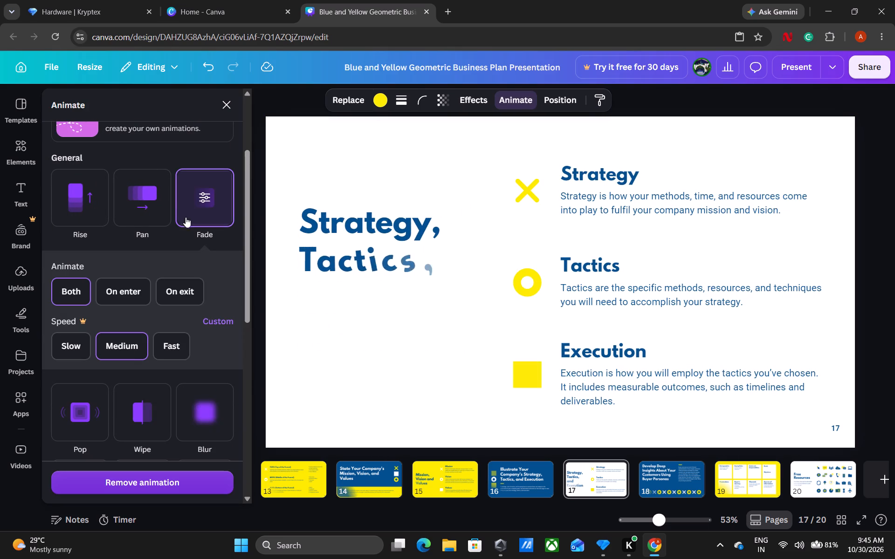
On page 18, apply the Shift text animation to the "Develop Deep Insights About Your Customers Using Buyer Personas" heading.
click(674, 473)
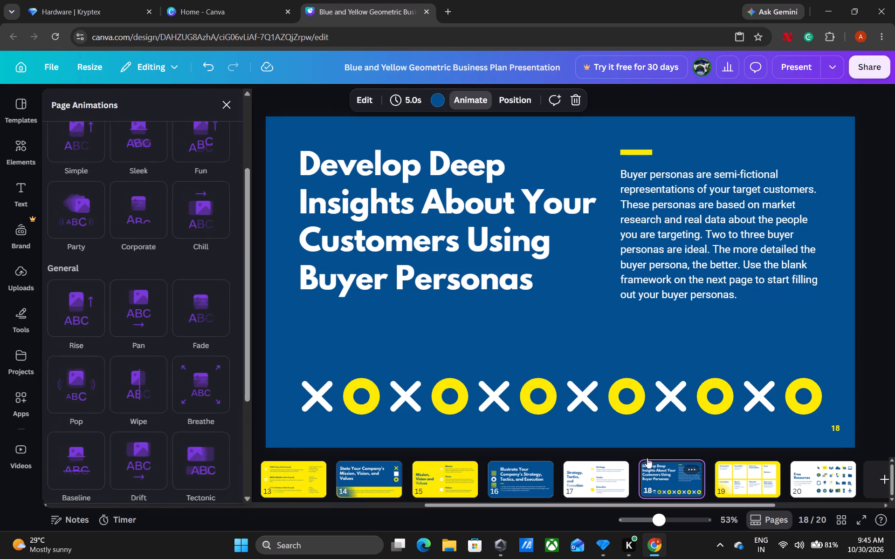
click(479, 299)
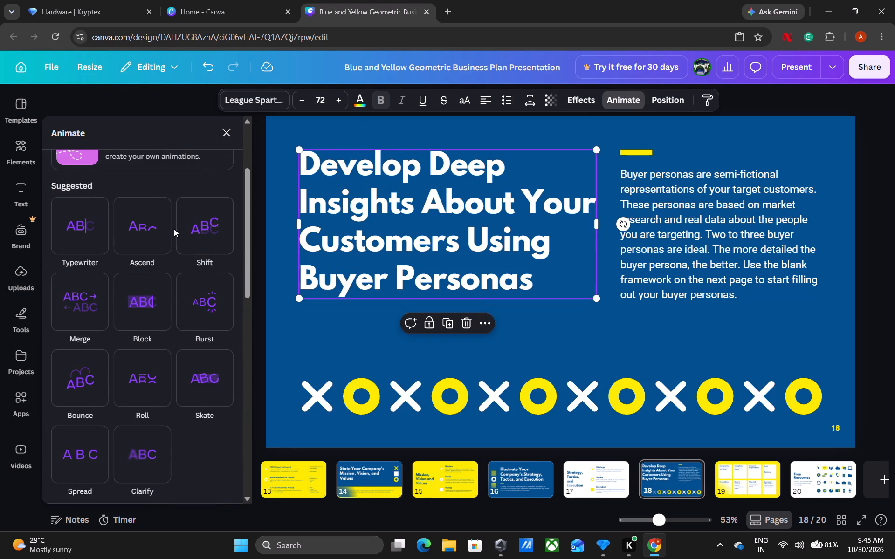
click(194, 227)
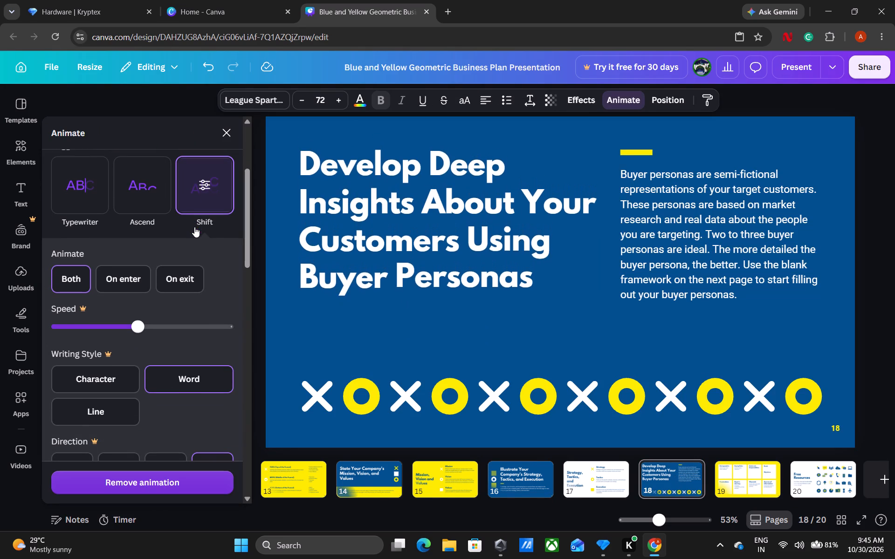
Try the Succession animation on page 18's buyer personas description group and replace it with Rise.
click(692, 278)
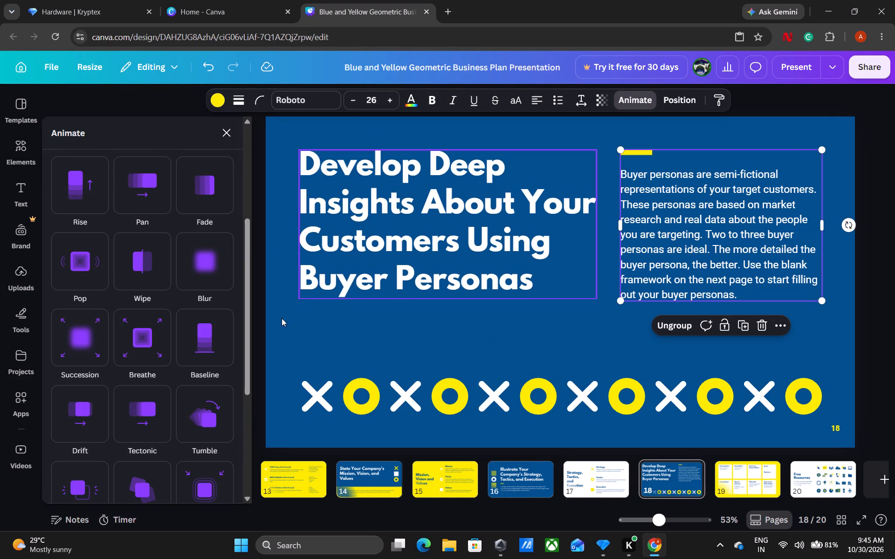
click(89, 334)
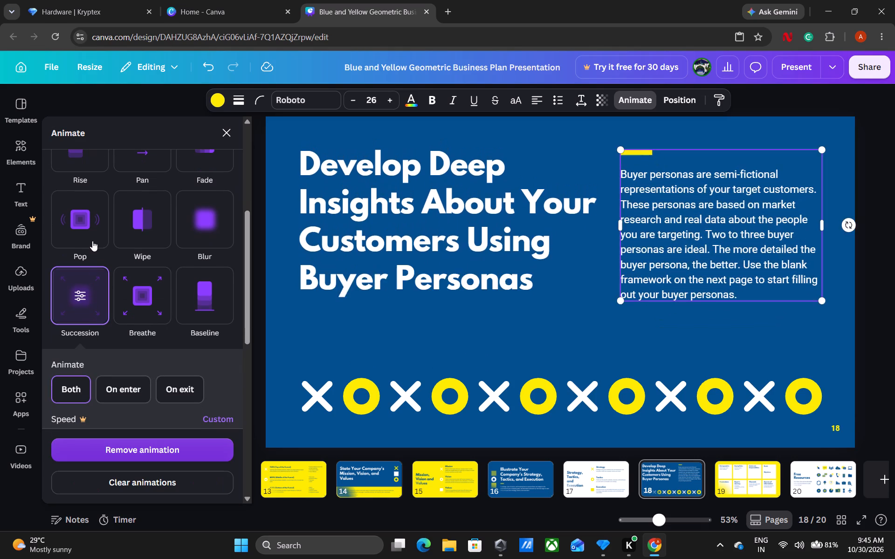
click(78, 163)
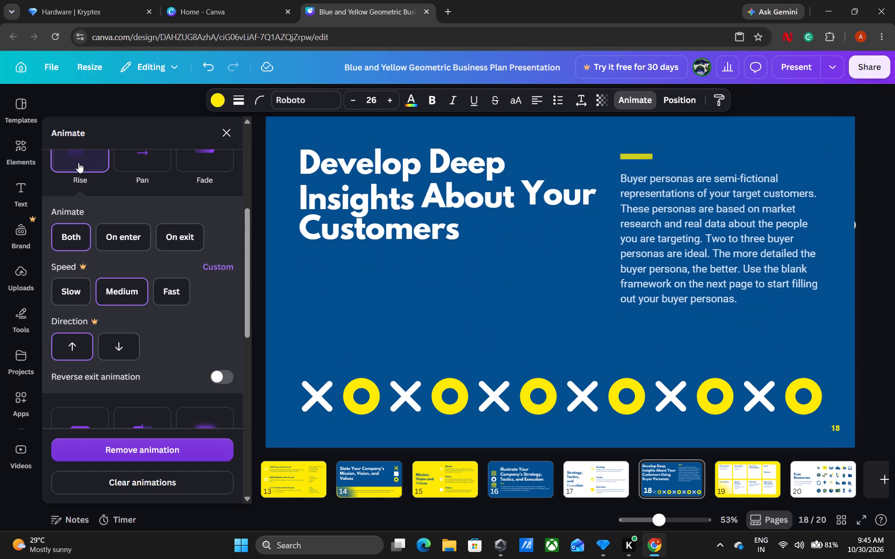
Apply the Tectonic animation to the row of white crosses and yellow rings on page 18.
click(451, 392)
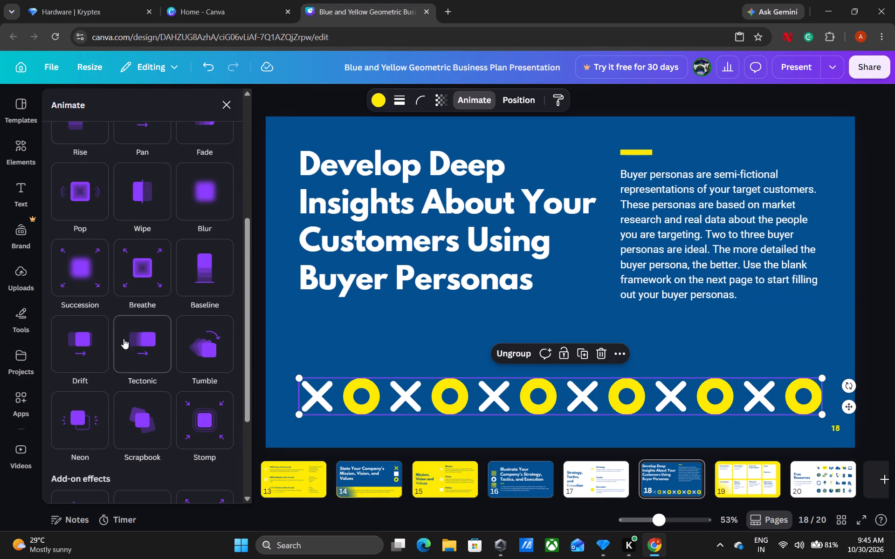
click(145, 353)
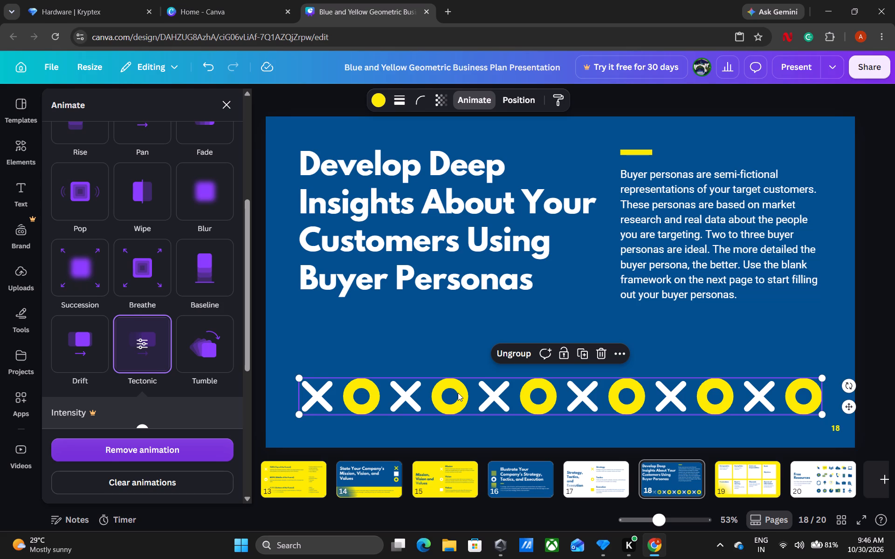
On page 19, apply the Baseline animation to the white box behind Demographics.
click(723, 482)
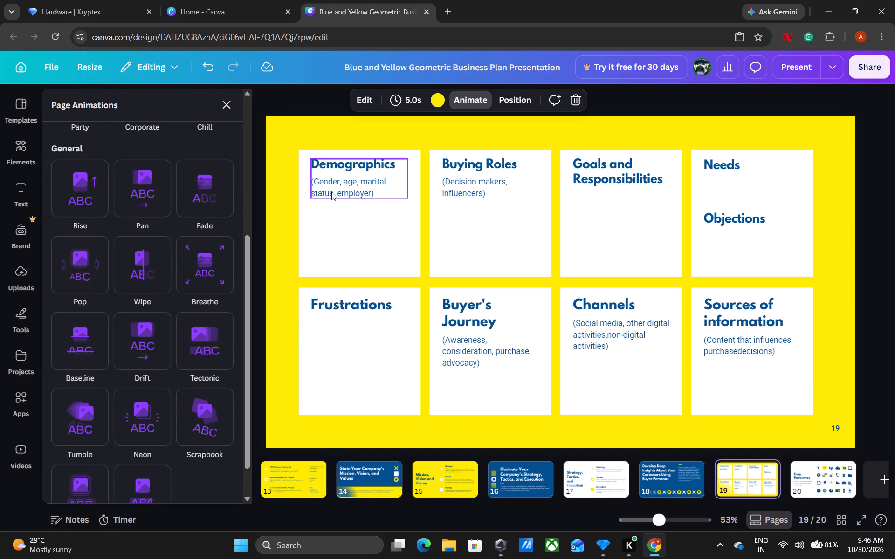
click(344, 250)
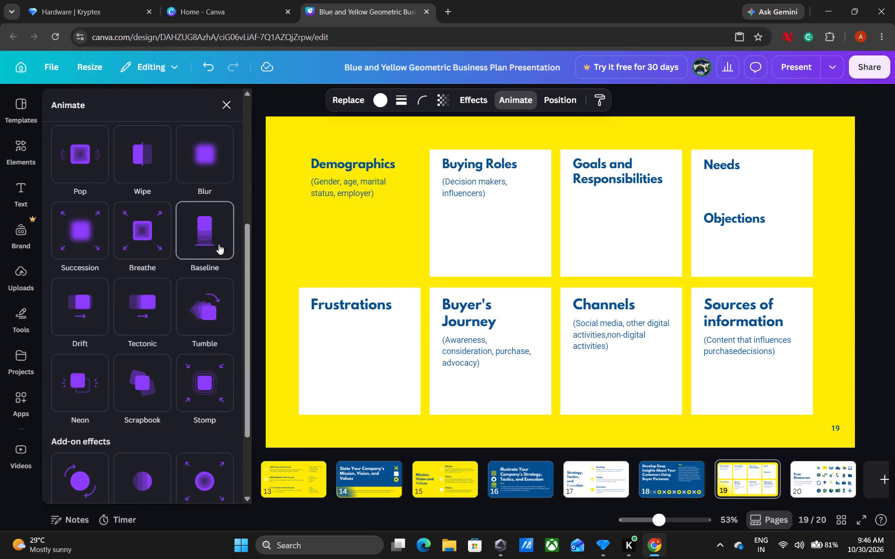
click(219, 244)
Try the Tectonic animation on the white box behind Buying Roles and replace it with Drift.
click(487, 219)
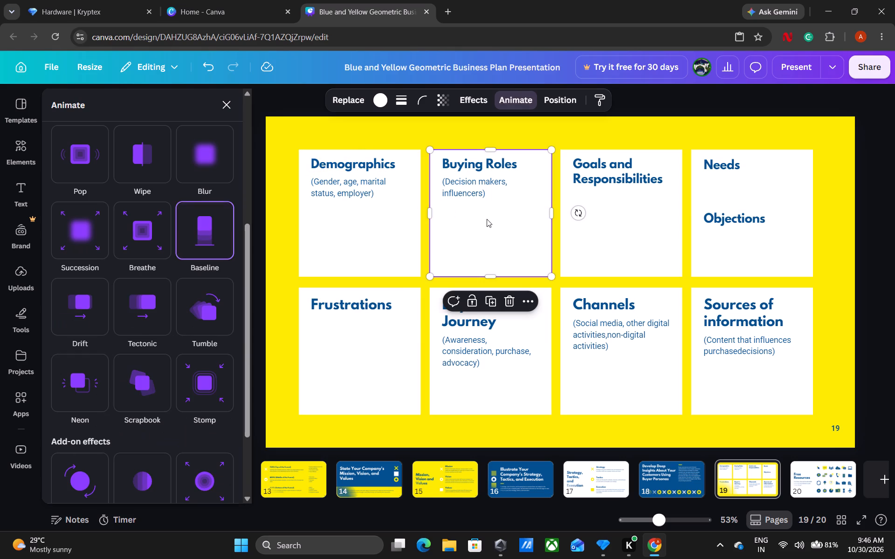
click(134, 322)
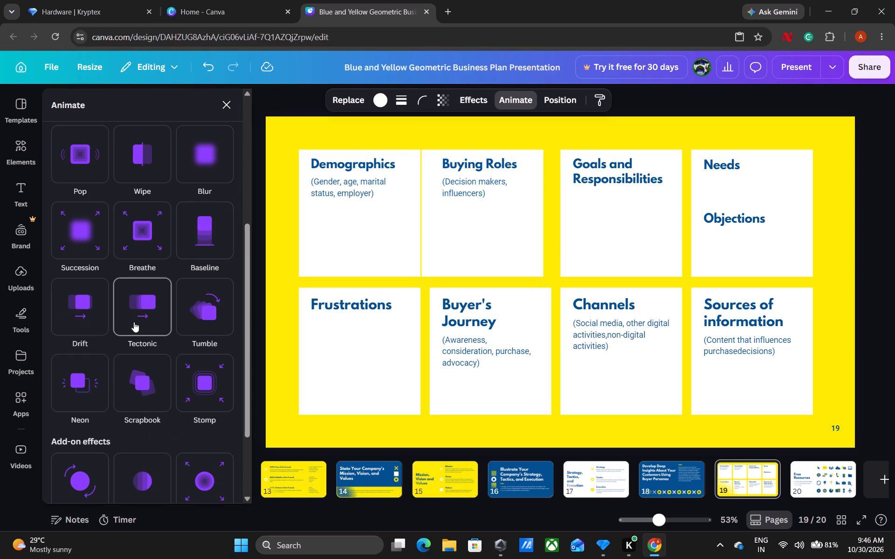
click(76, 315)
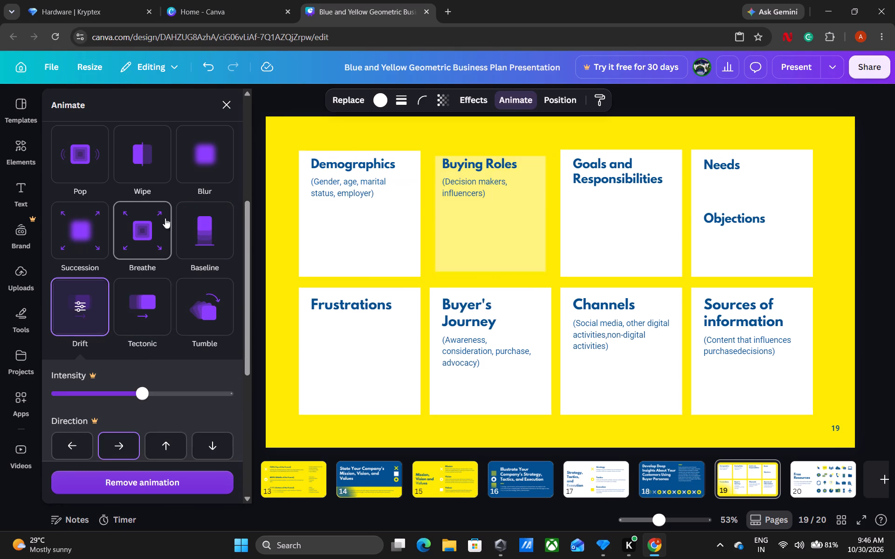
Replace the Drift animation on page 19's white Buying Roles box with Baseline.
click(212, 233)
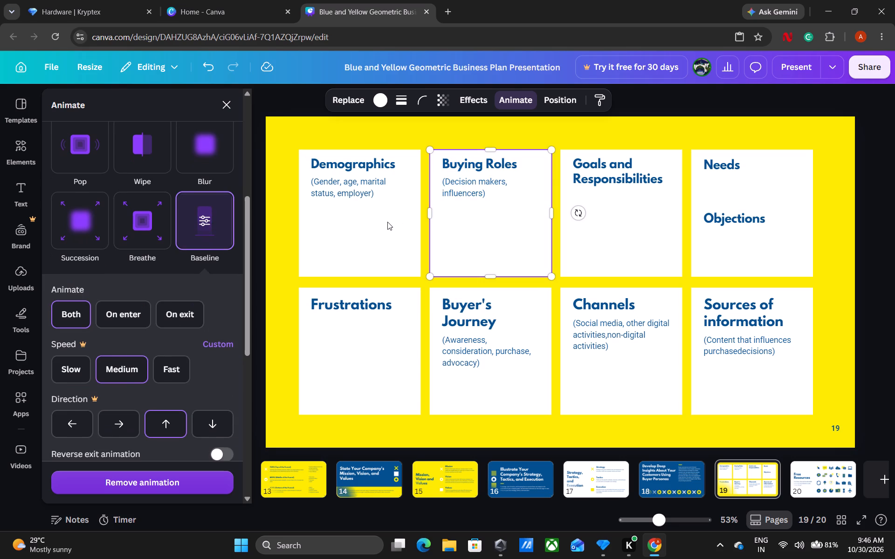
Copy the style of the white Demographics box on page 19 and apply it to the Frustrations box.
click(387, 222)
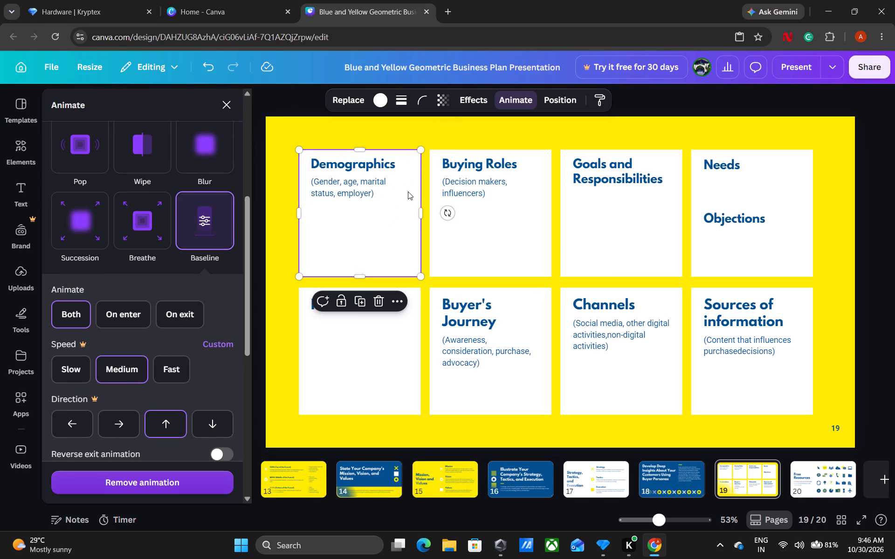
right_click(408, 191)
click(434, 219)
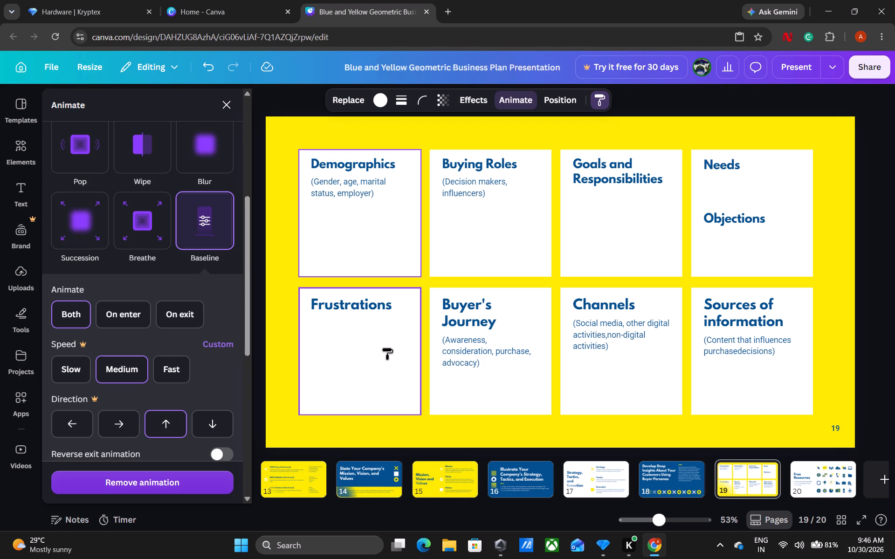
click(387, 348)
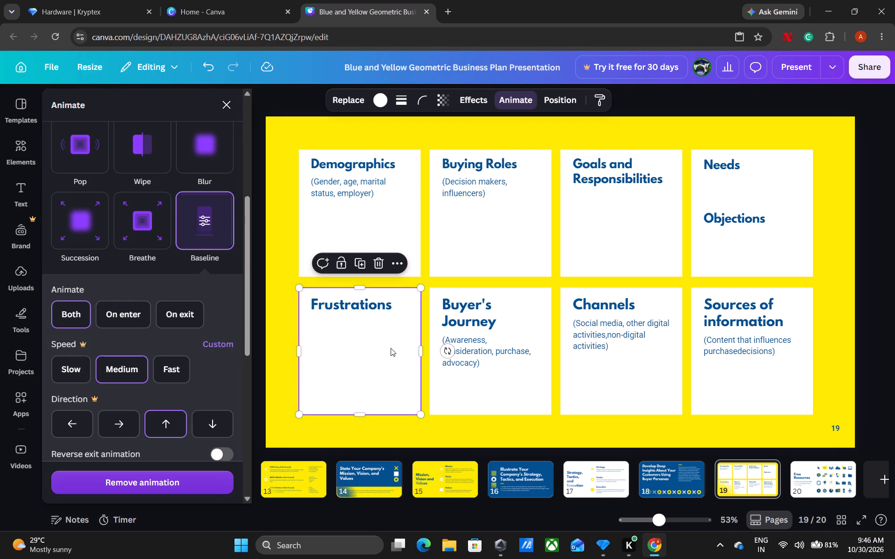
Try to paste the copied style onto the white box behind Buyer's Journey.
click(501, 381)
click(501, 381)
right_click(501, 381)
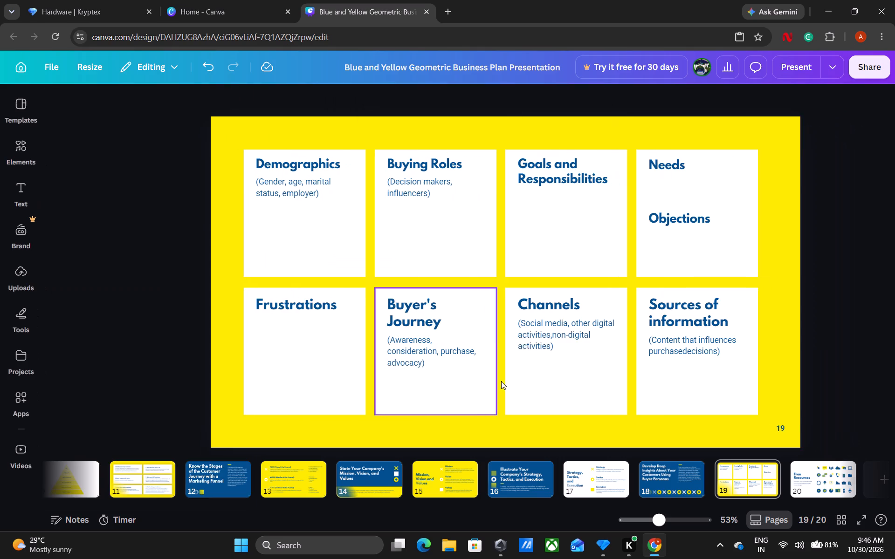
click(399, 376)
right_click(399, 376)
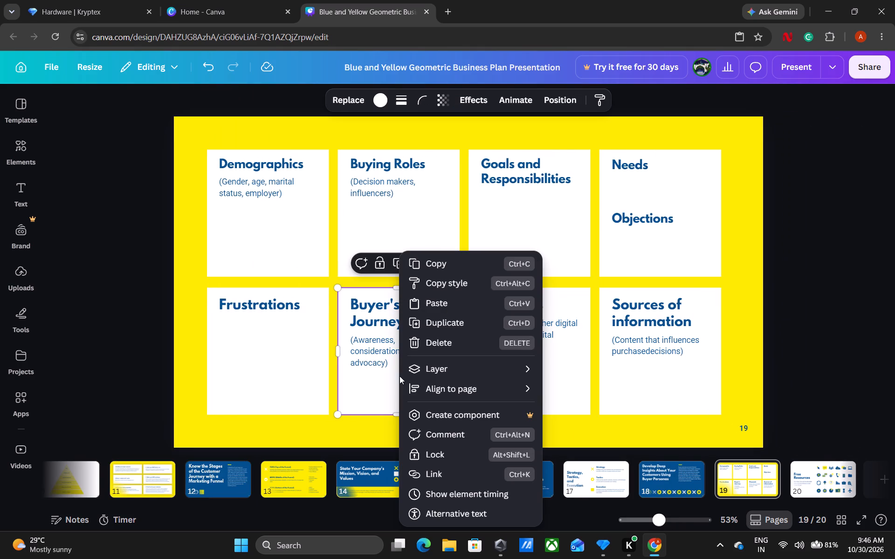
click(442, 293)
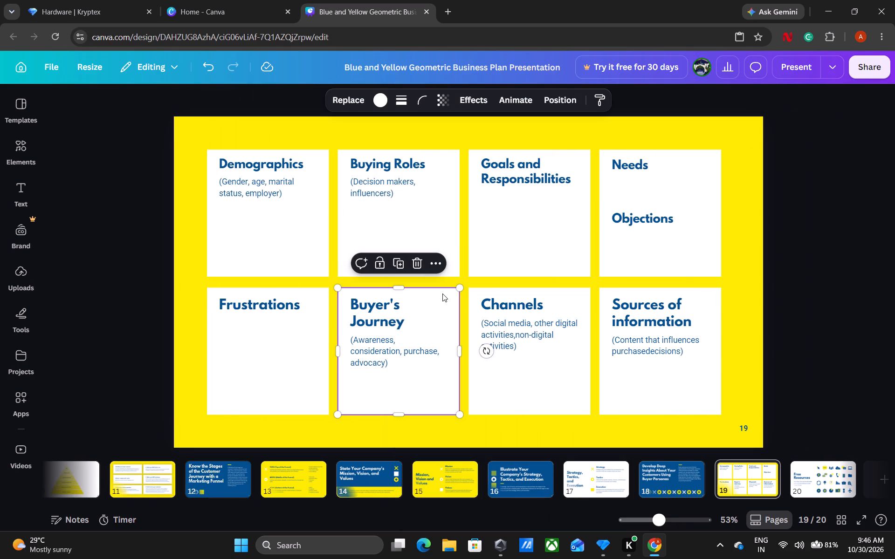
Apply the Baseline animation to the white box behind Buyer's Journey and again to the one behind Buying Roles.
click(481, 98)
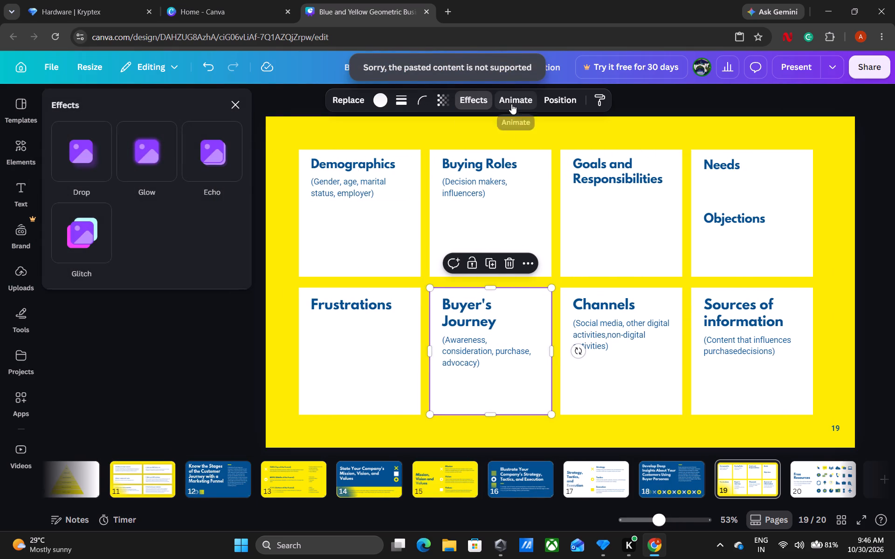
click(511, 104)
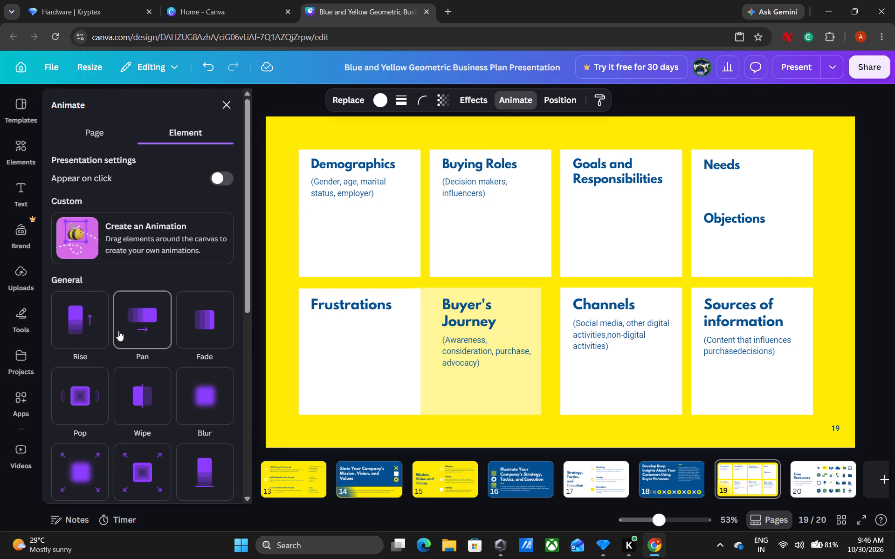
scroll(159, 398, down, 2)
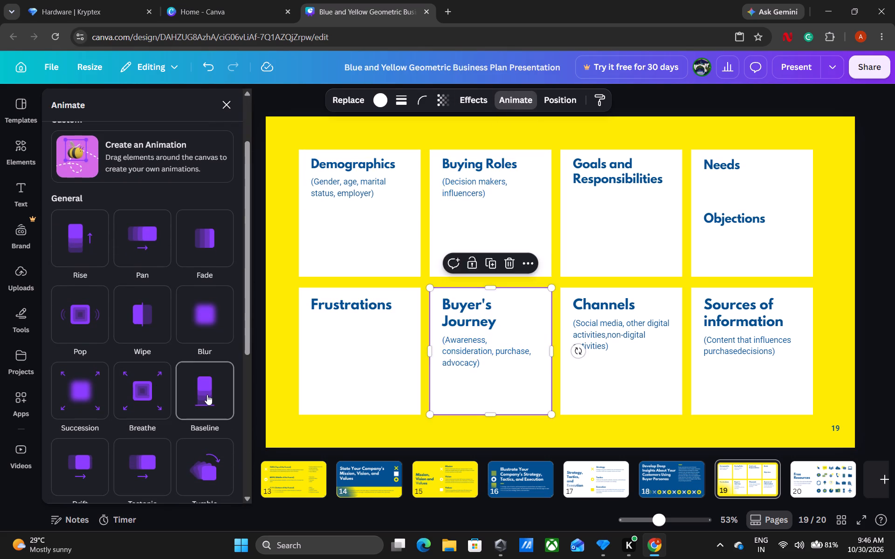
click(207, 395)
click(523, 218)
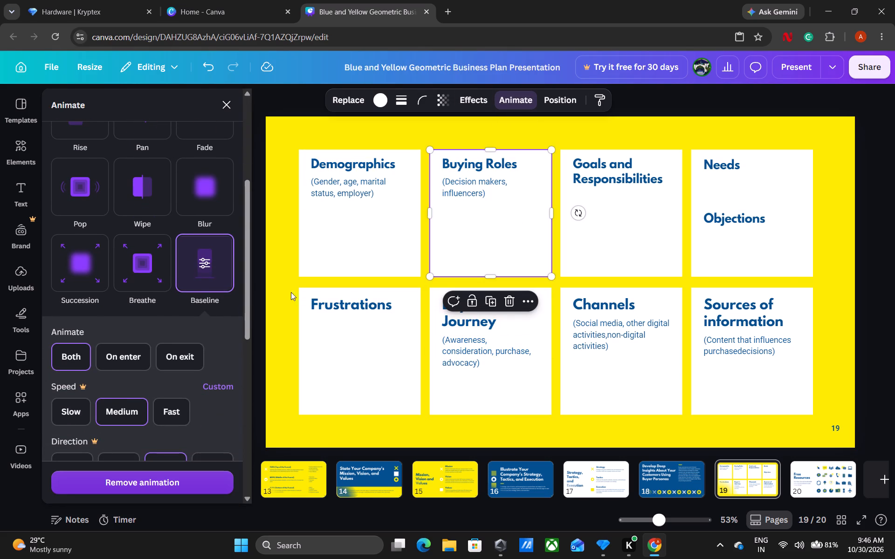
click(220, 280)
Apply the Baseline animation to the white boxes behind Goals and Responsibilities, Channels, Sources of information, and Needs and Objections.
click(619, 230)
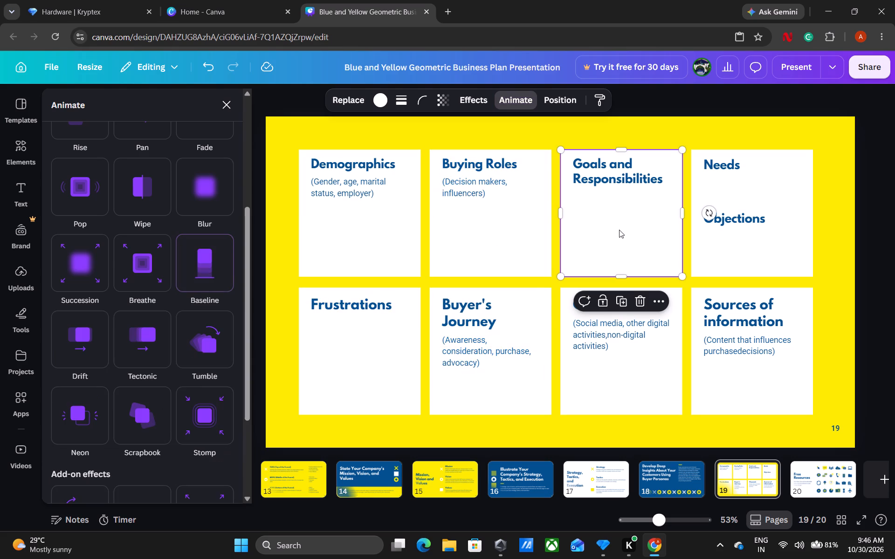
click(225, 274)
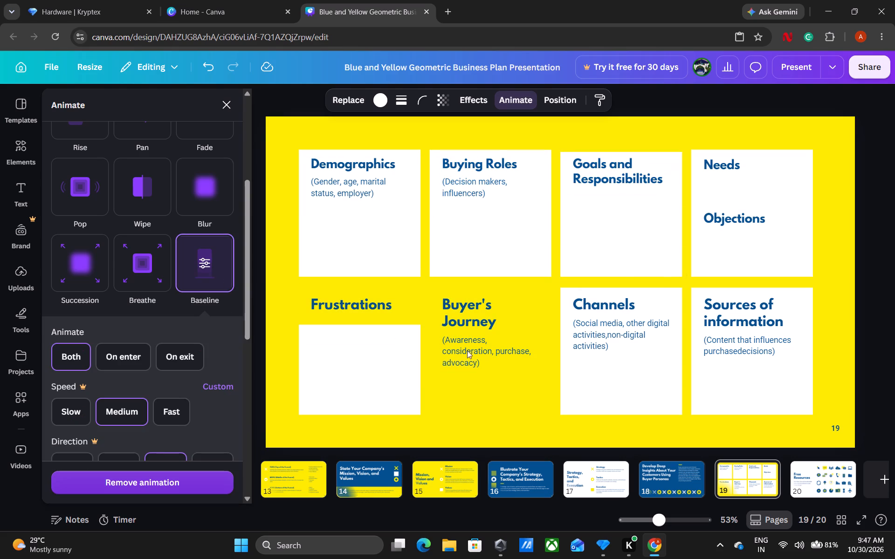
click(623, 382)
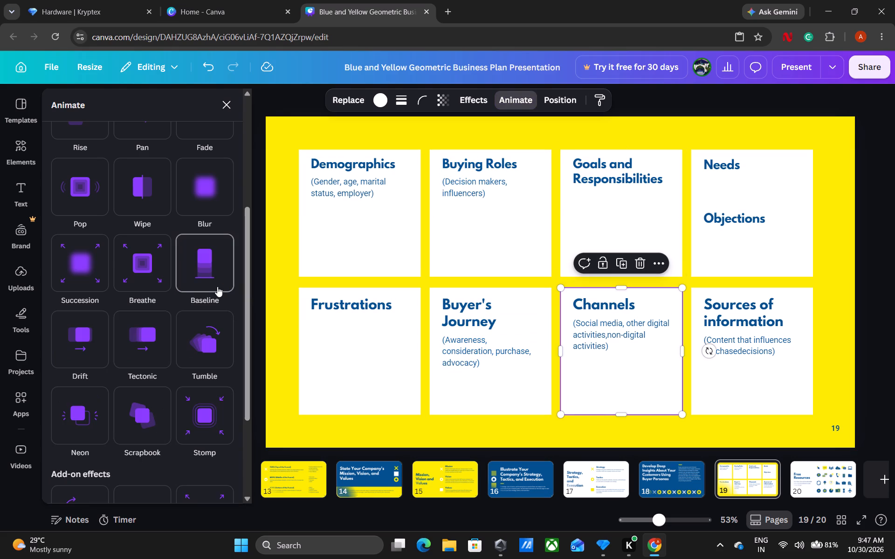
click(217, 286)
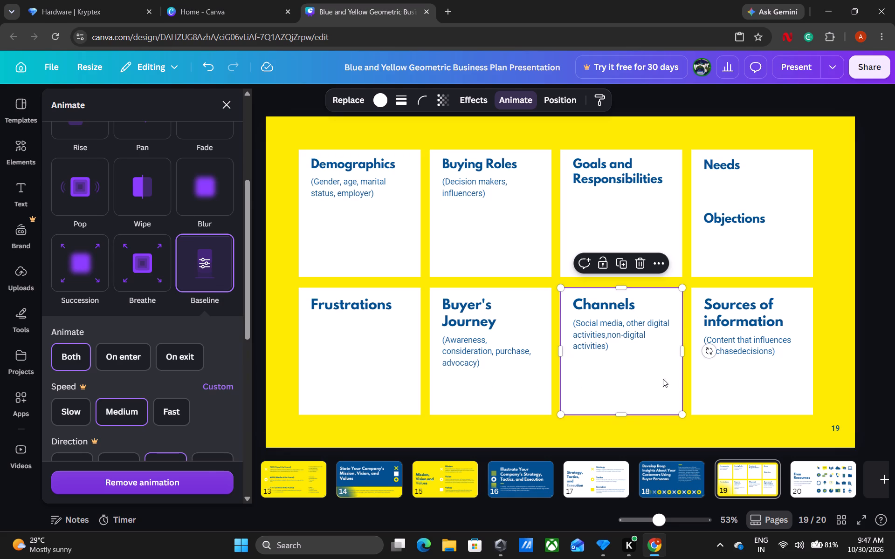
click(710, 383)
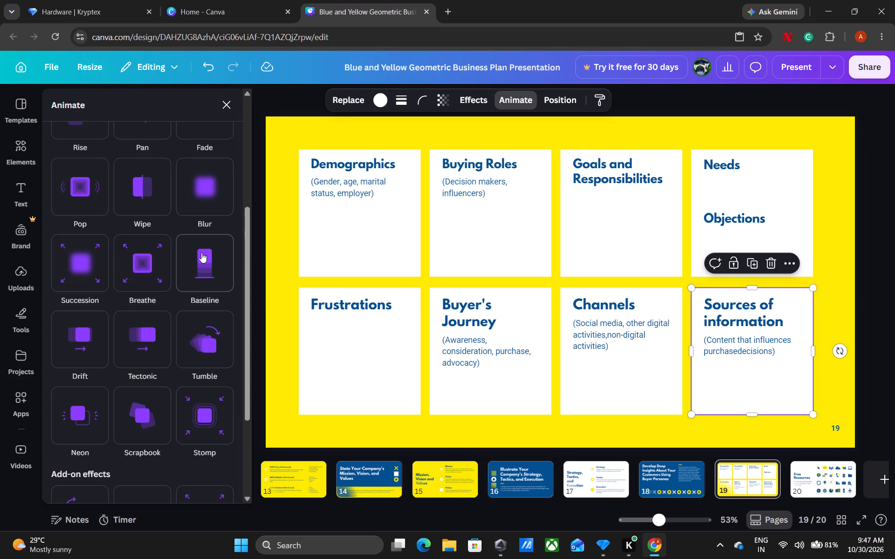
click(201, 252)
click(804, 236)
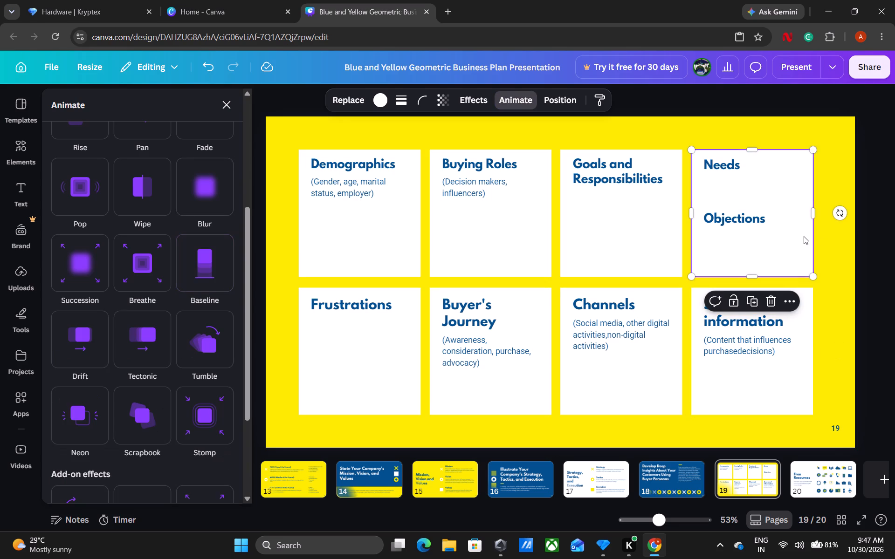
click(224, 239)
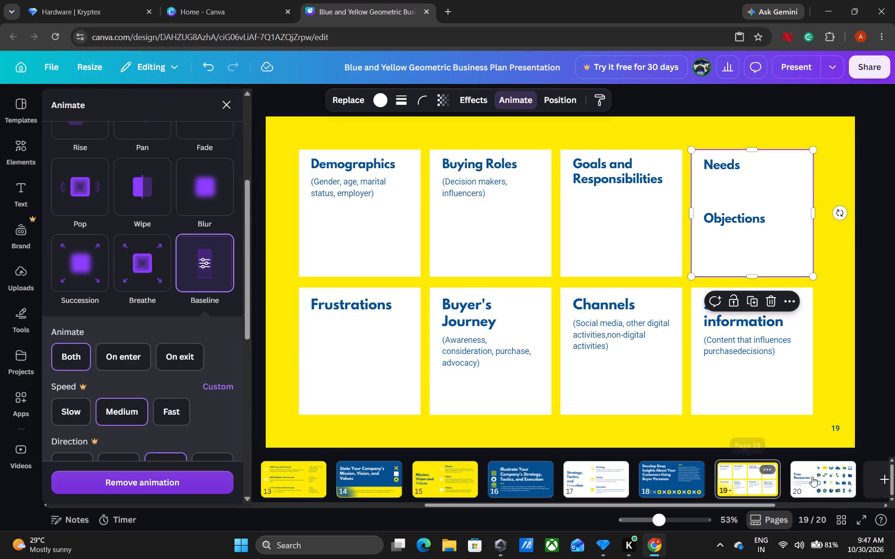
On page 20, apply the Wipe animation to the Free Resources heading and description group.
click(822, 475)
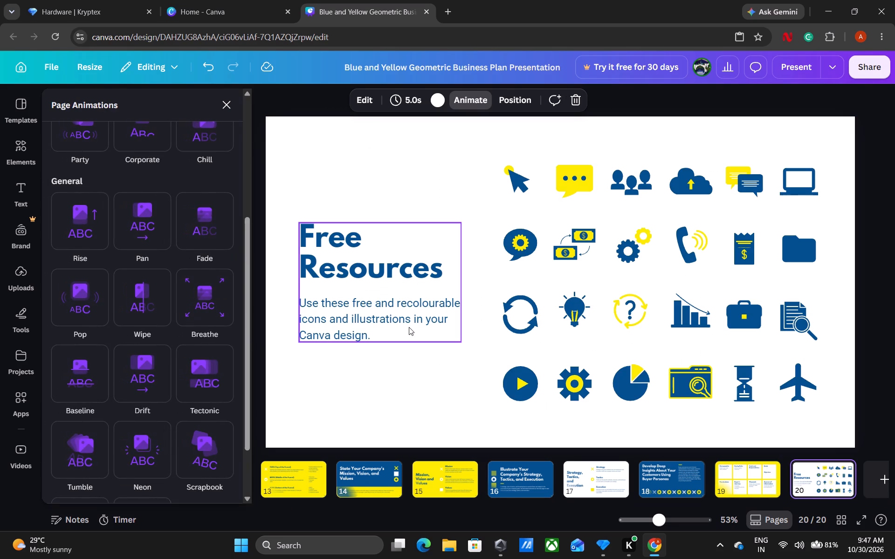
click(409, 327)
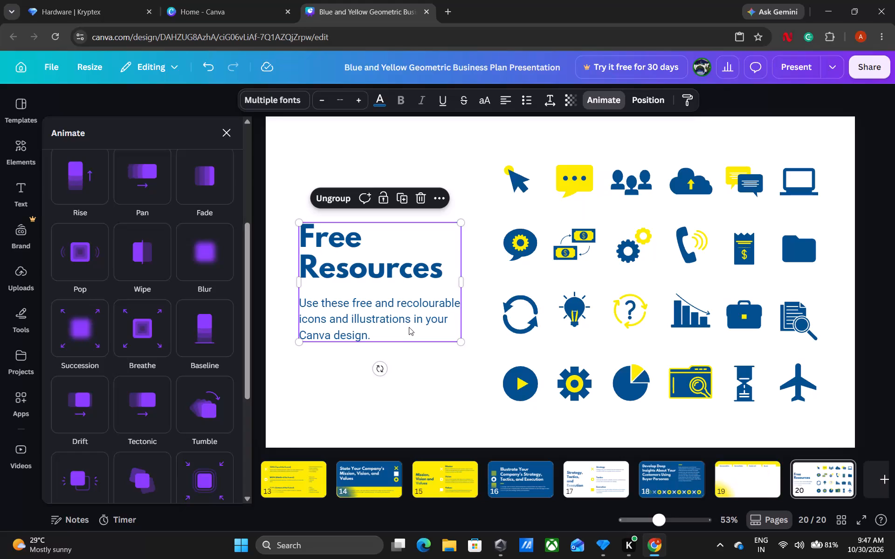
click(146, 244)
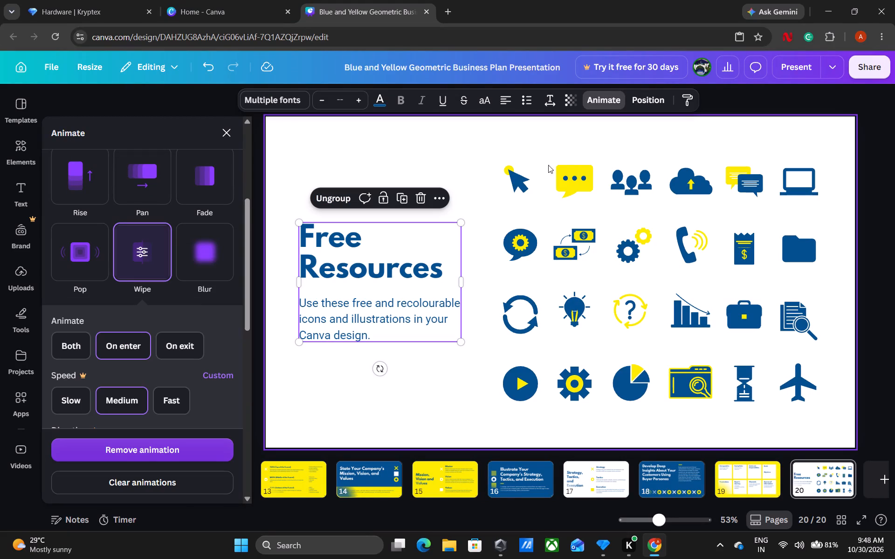
click(619, 147)
click(755, 226)
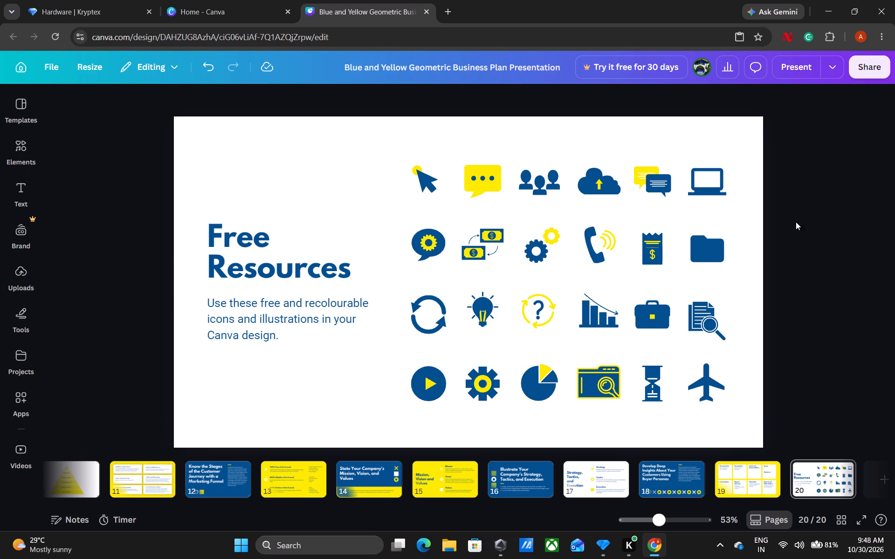
Start the full-screen presentation and go back from page 20 to page 1.
click(810, 65)
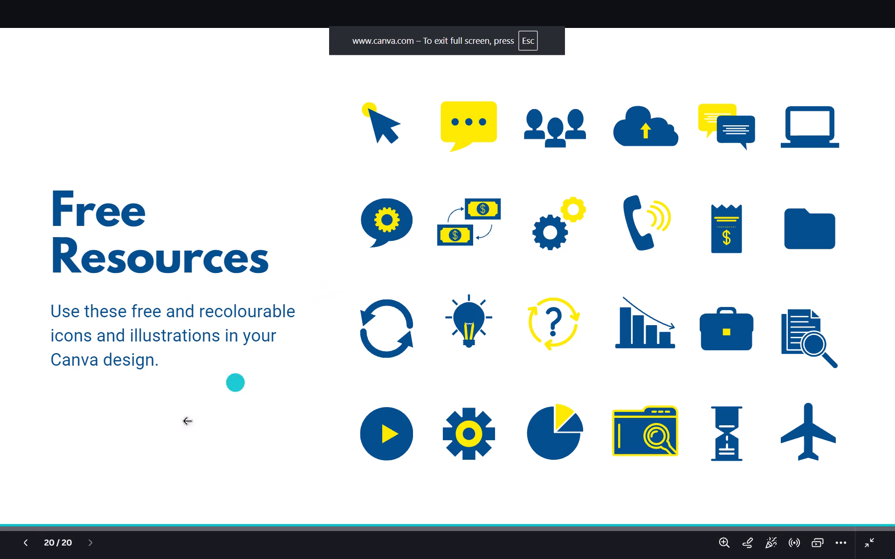
triple_click(26, 549)
triple_click(26, 549)
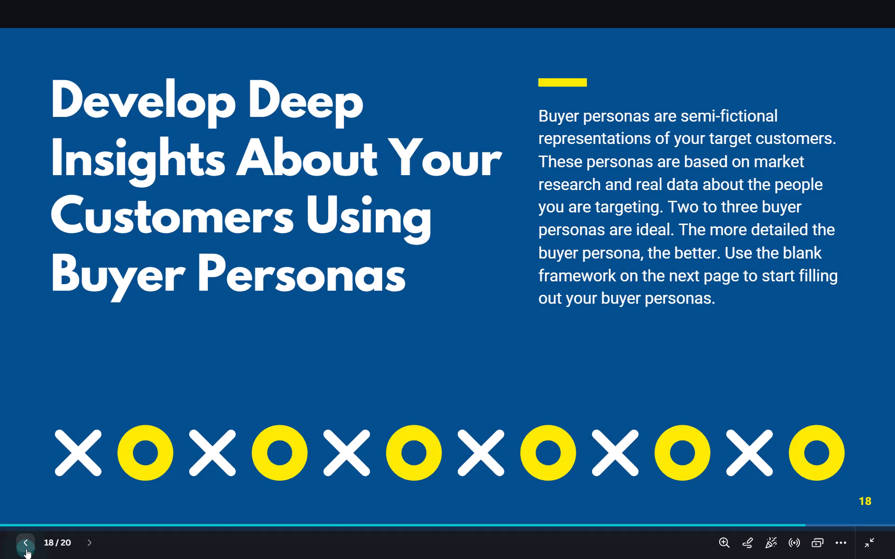
triple_click(26, 549)
triple_click(26, 549)
triple_click(26, 549)
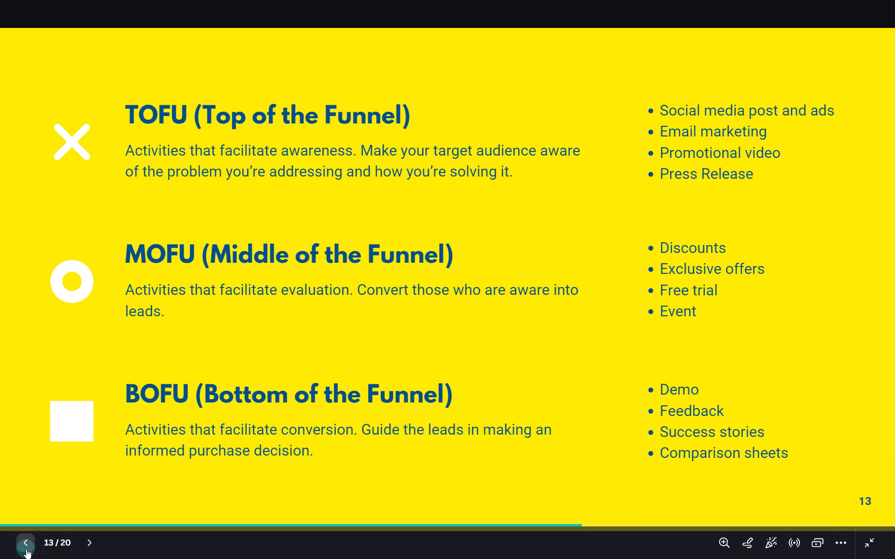
click(26, 549)
triple_click(26, 546)
triple_click(26, 546)
triple_click(26, 546)
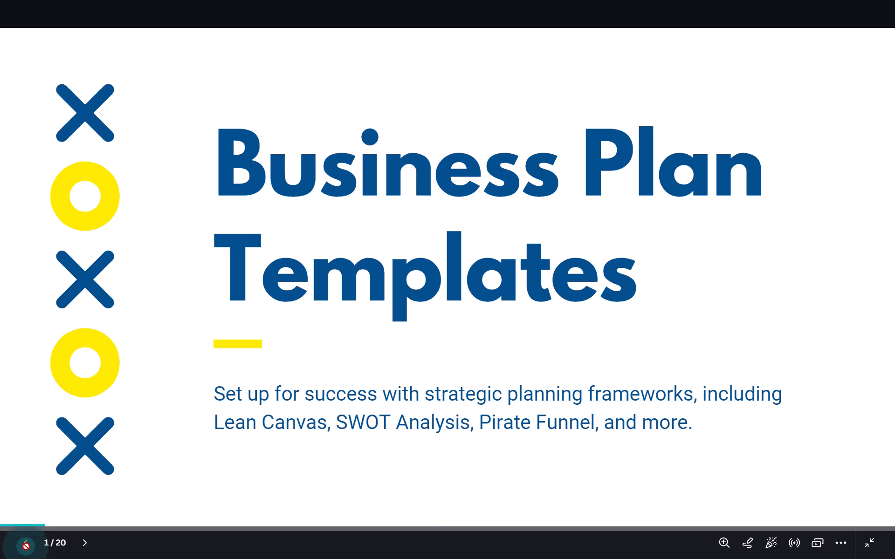
Preview the animated slides from page 1 through page 9 in full screen and leave the presentation.
click(88, 541)
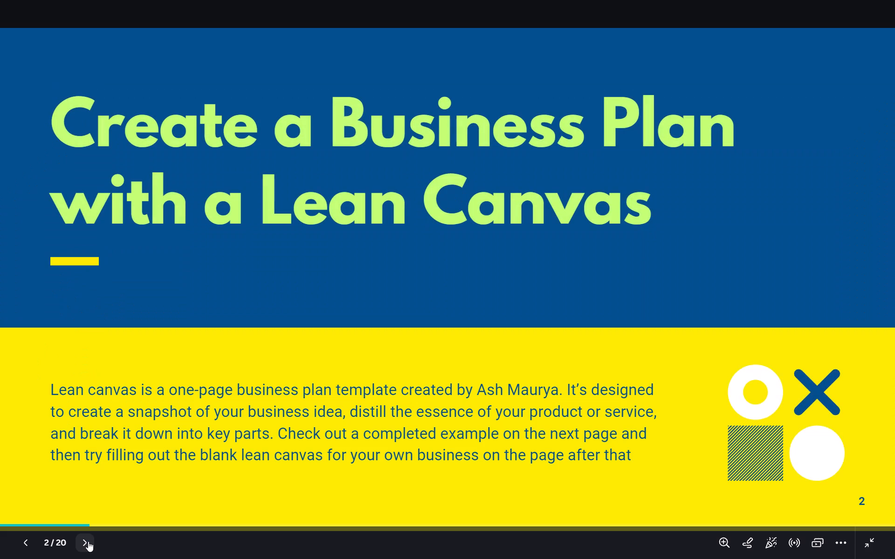
click(88, 541)
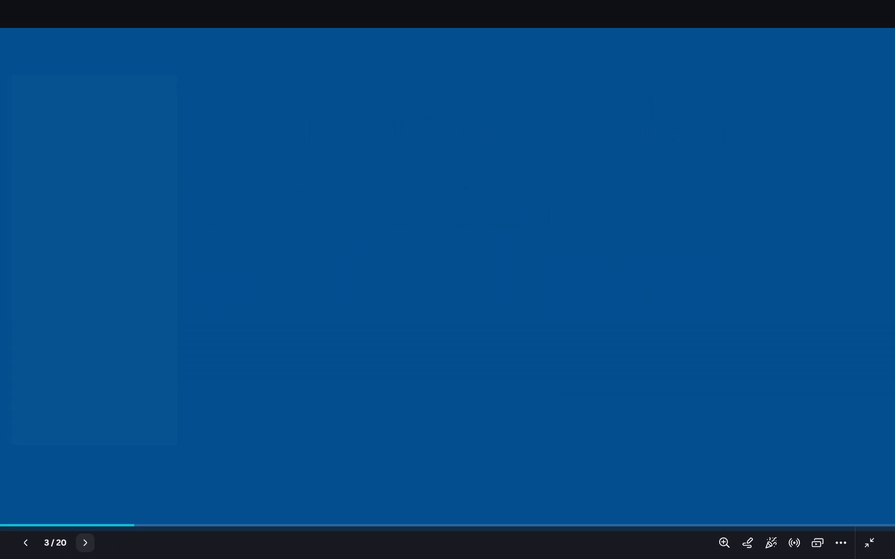
click(88, 541)
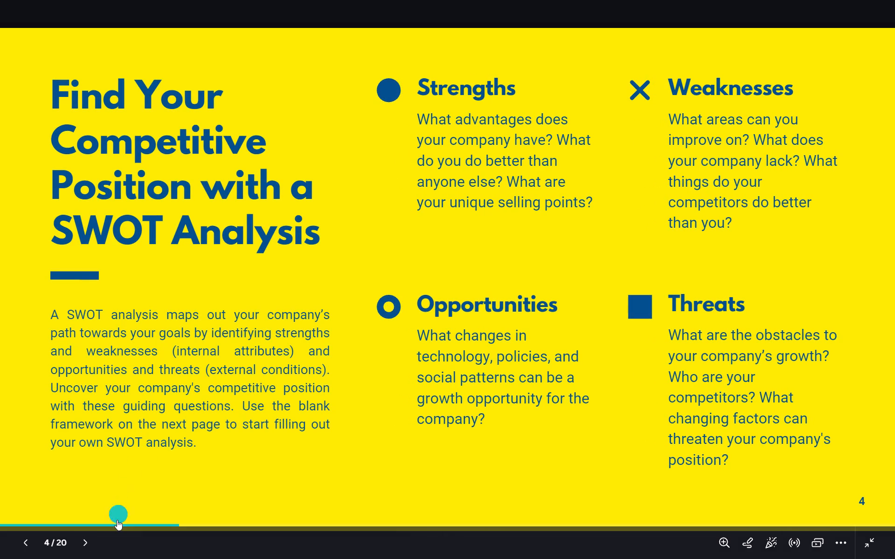
click(84, 542)
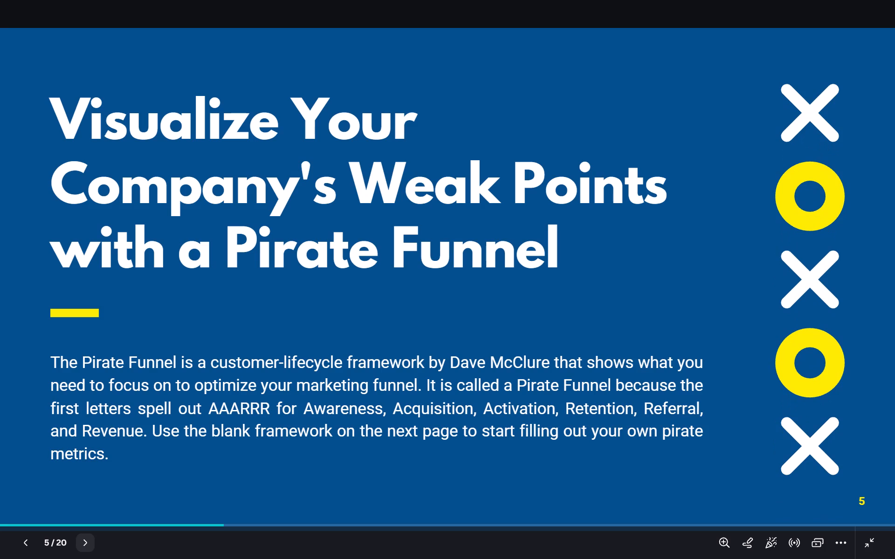
key(Right)
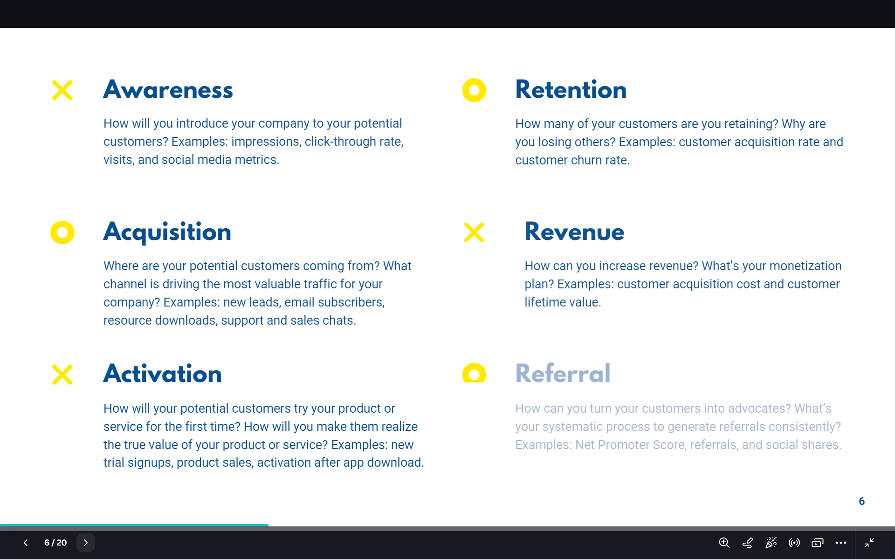
key(Right)
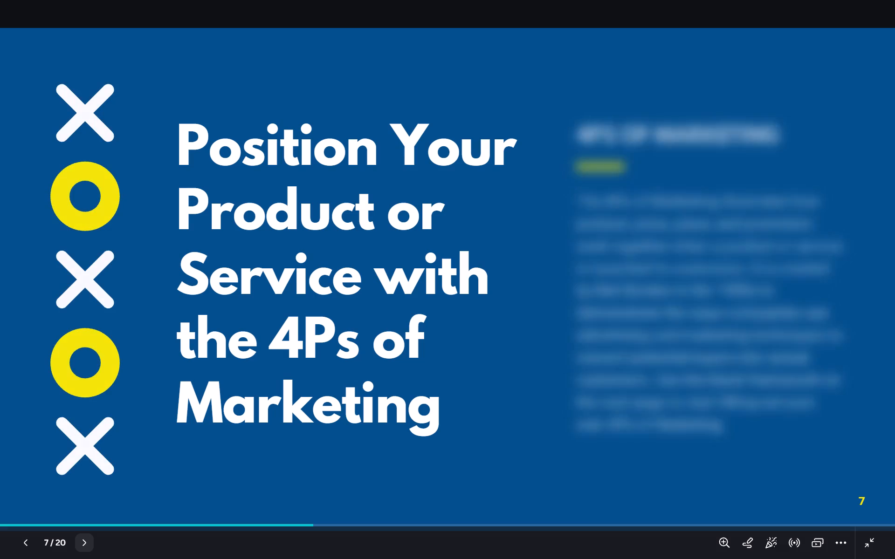
key(Right)
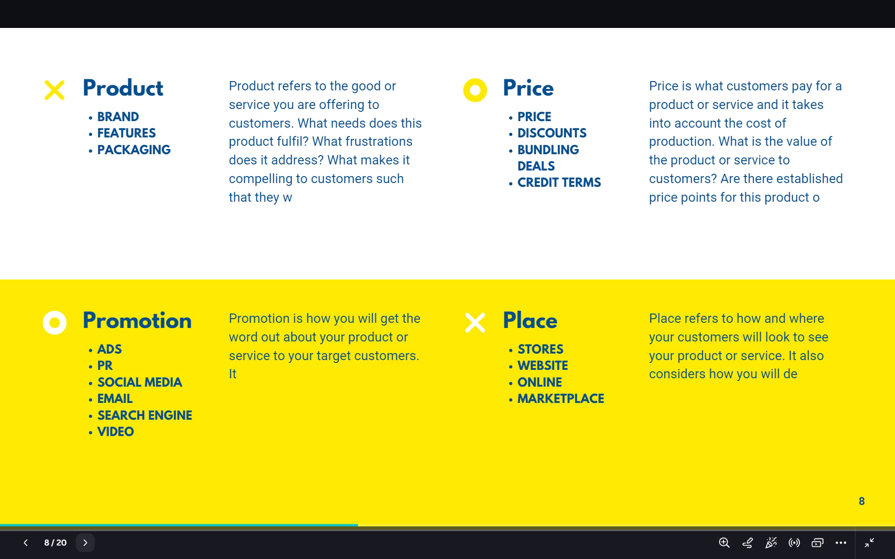
key(Right)
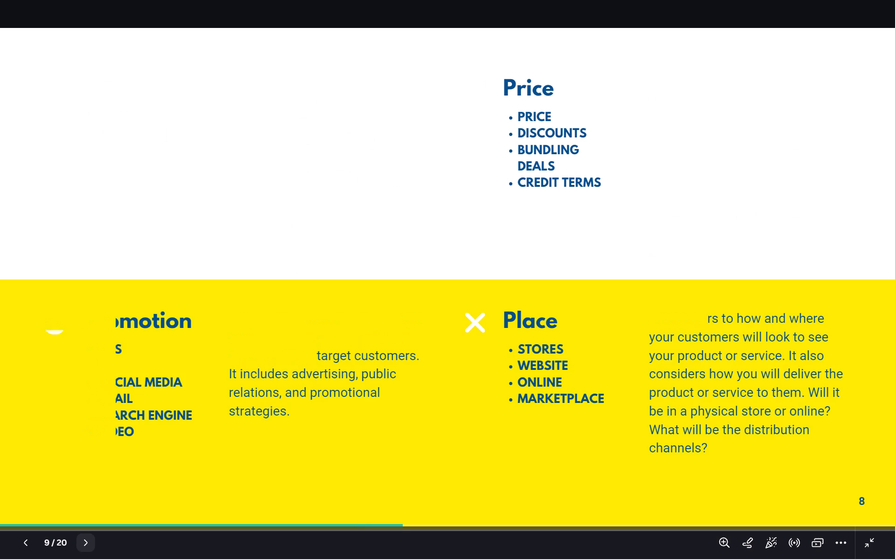
key(Escape)
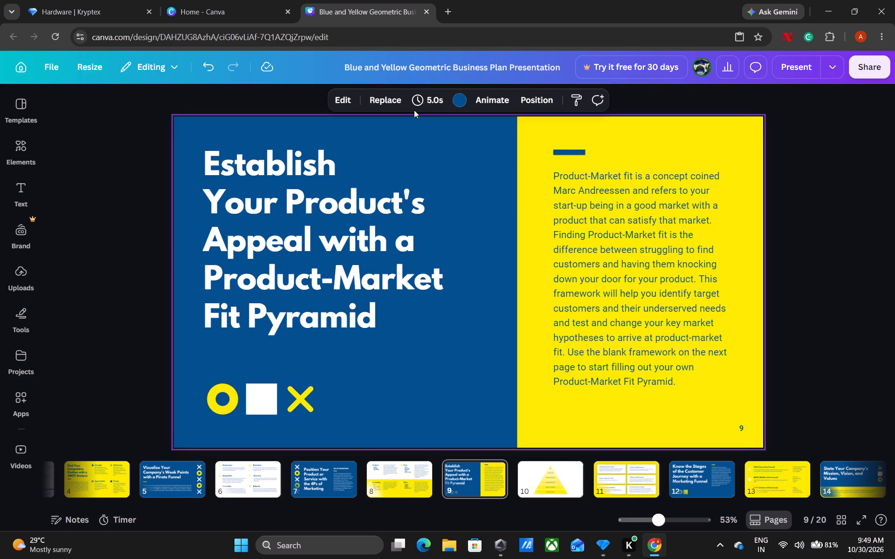
Browse the similar presentation templates and examine the pages of the Green and White Corporate Technology Business Plan template without applying it.
click(23, 116)
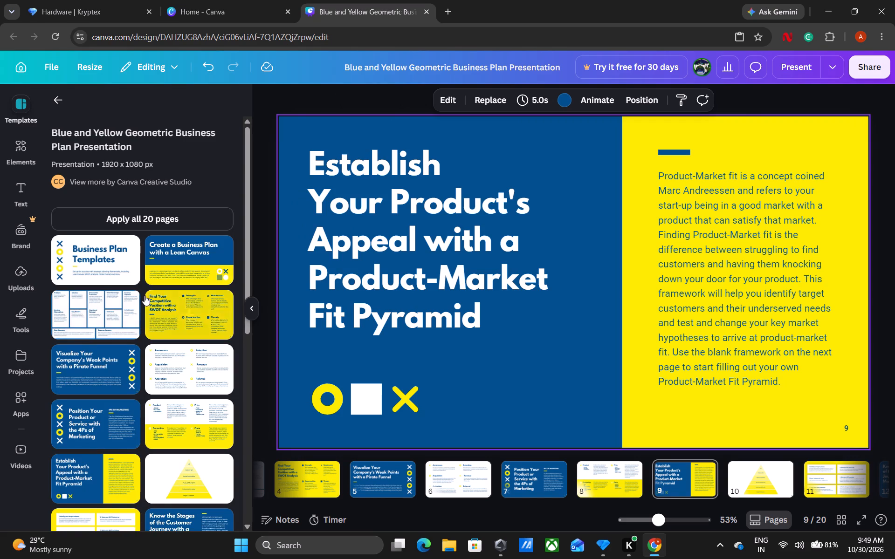
scroll(145, 295, down, 10)
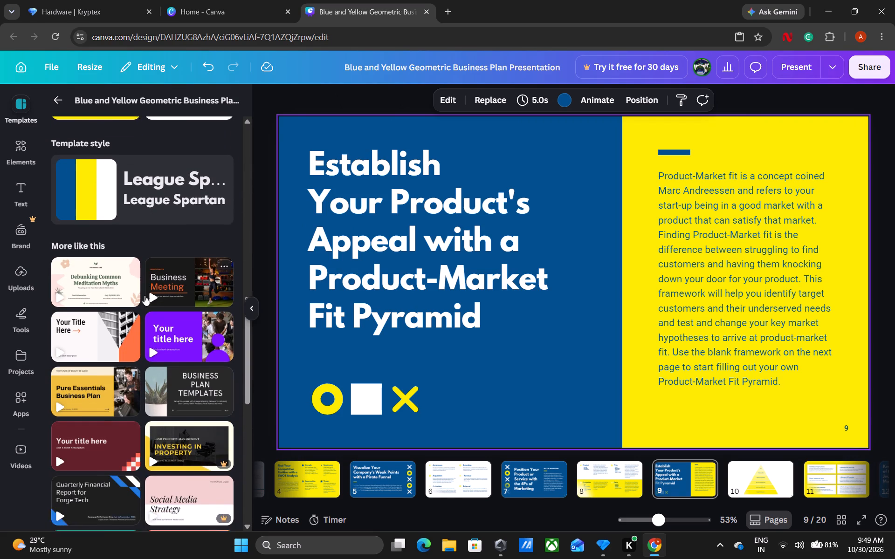
scroll(145, 295, down, 1)
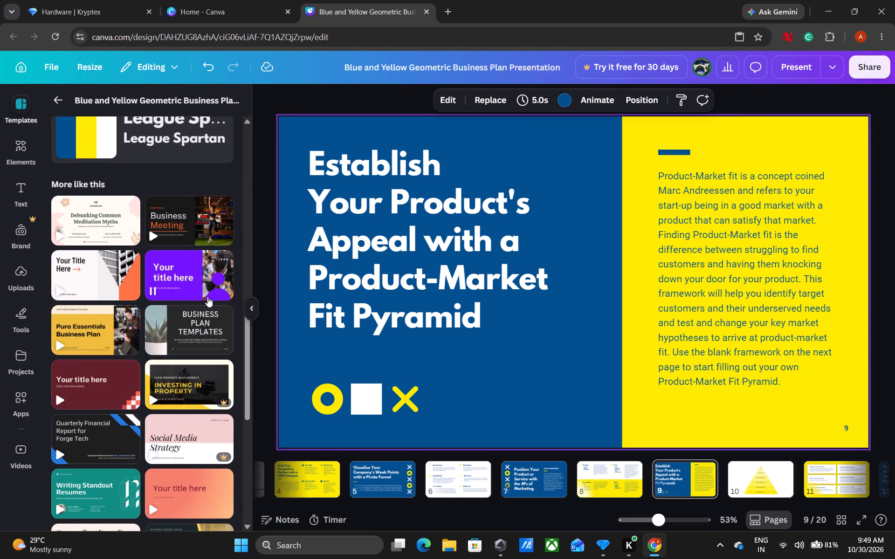
scroll(198, 331, down, 5)
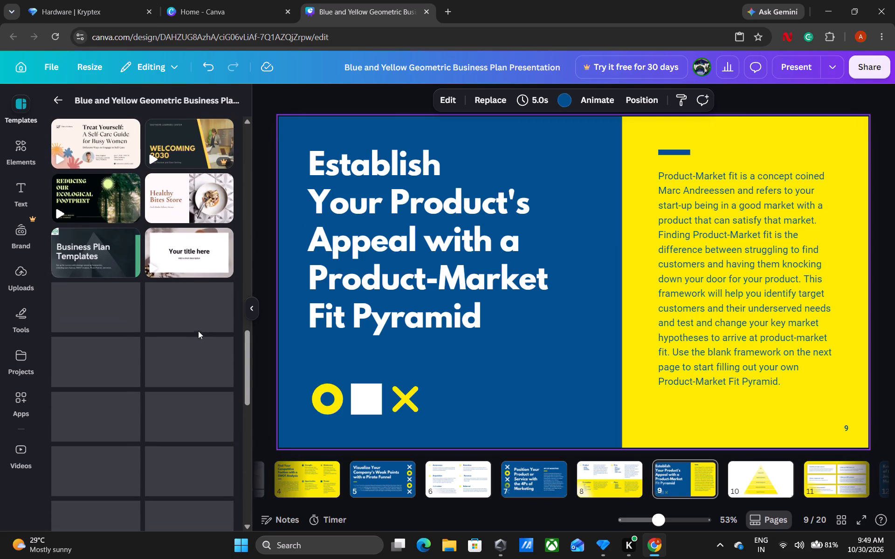
click(99, 237)
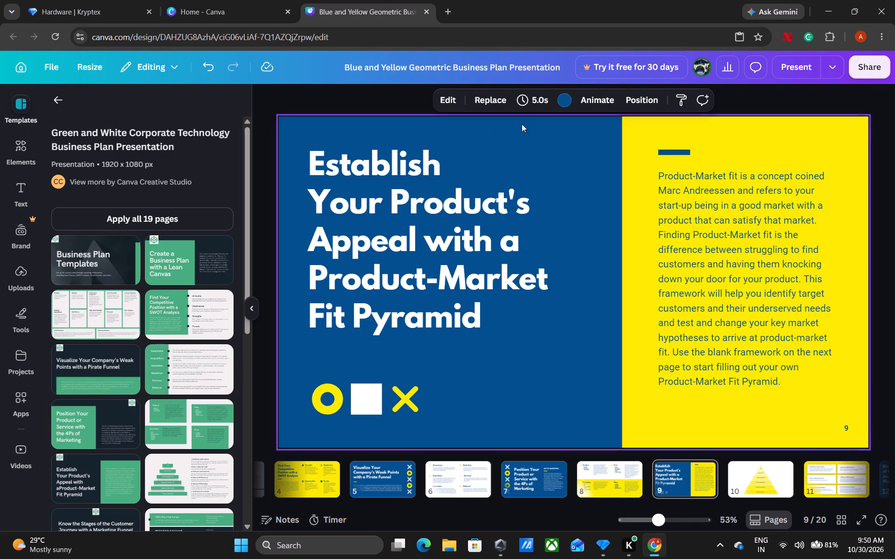
click(495, 98)
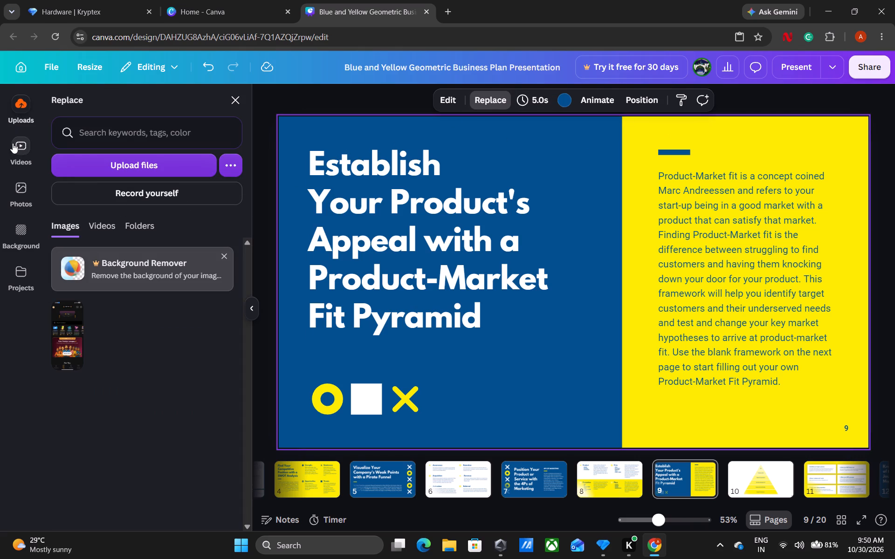
click(237, 106)
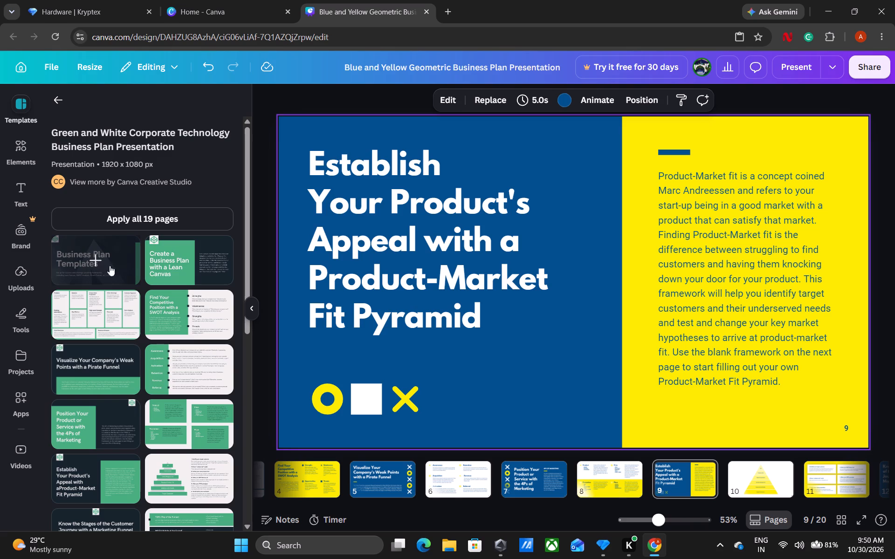
click(28, 107)
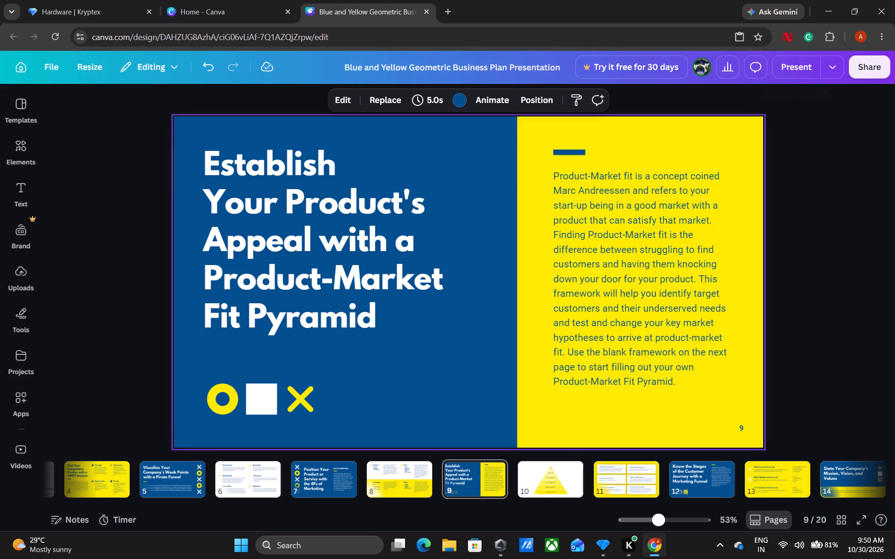
Make the presentation available offline on this device and reload the design.
click(264, 64)
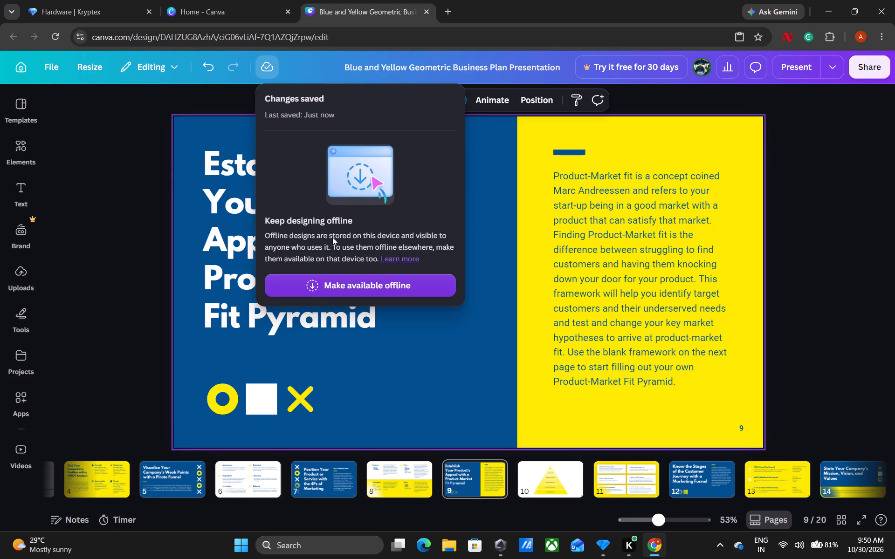
click(346, 278)
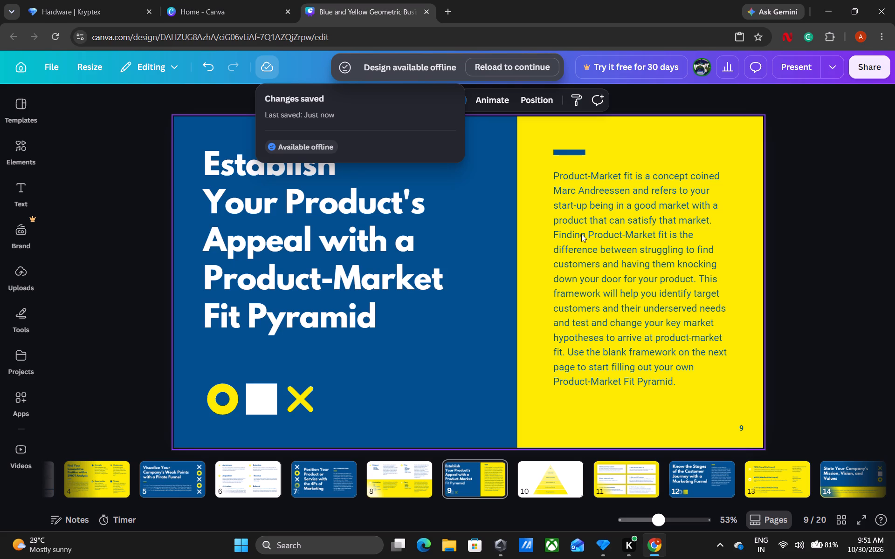
click(21, 104)
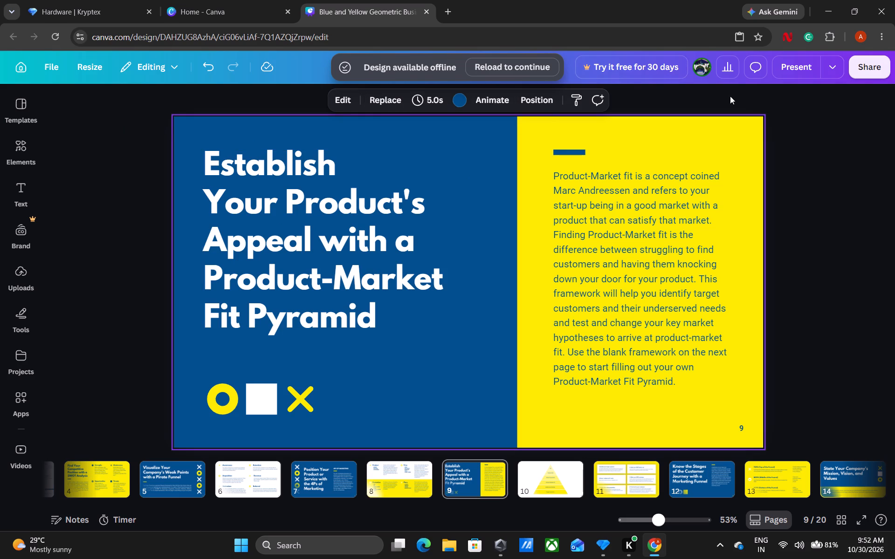
click(499, 71)
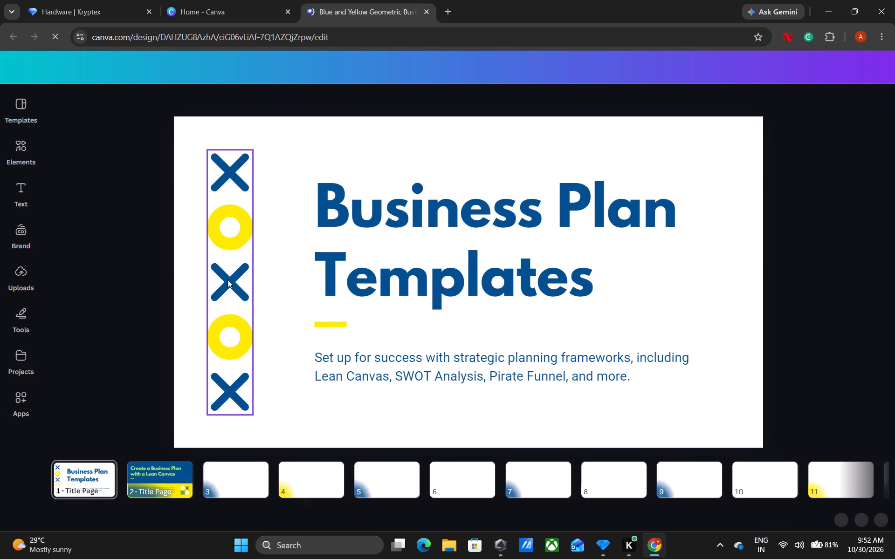
Go to page 2, Create a Business Plan with a Lean Canvas.
click(177, 487)
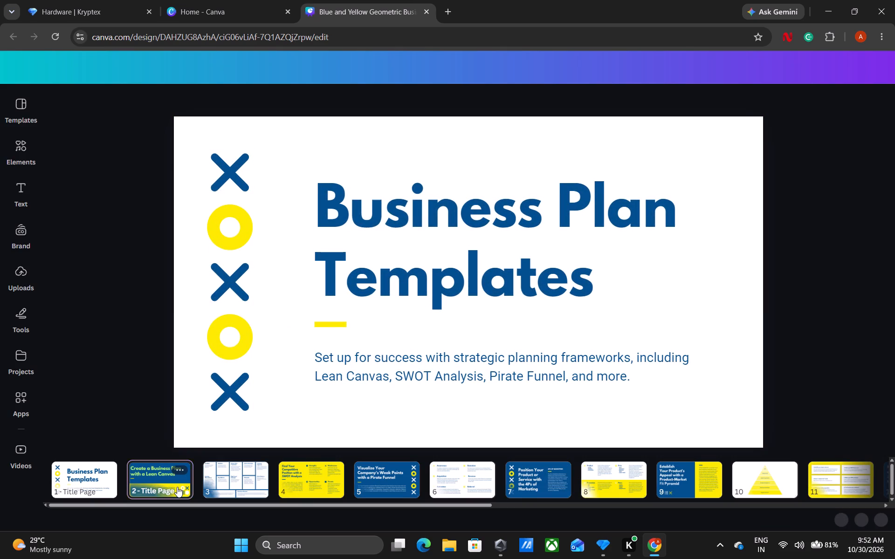